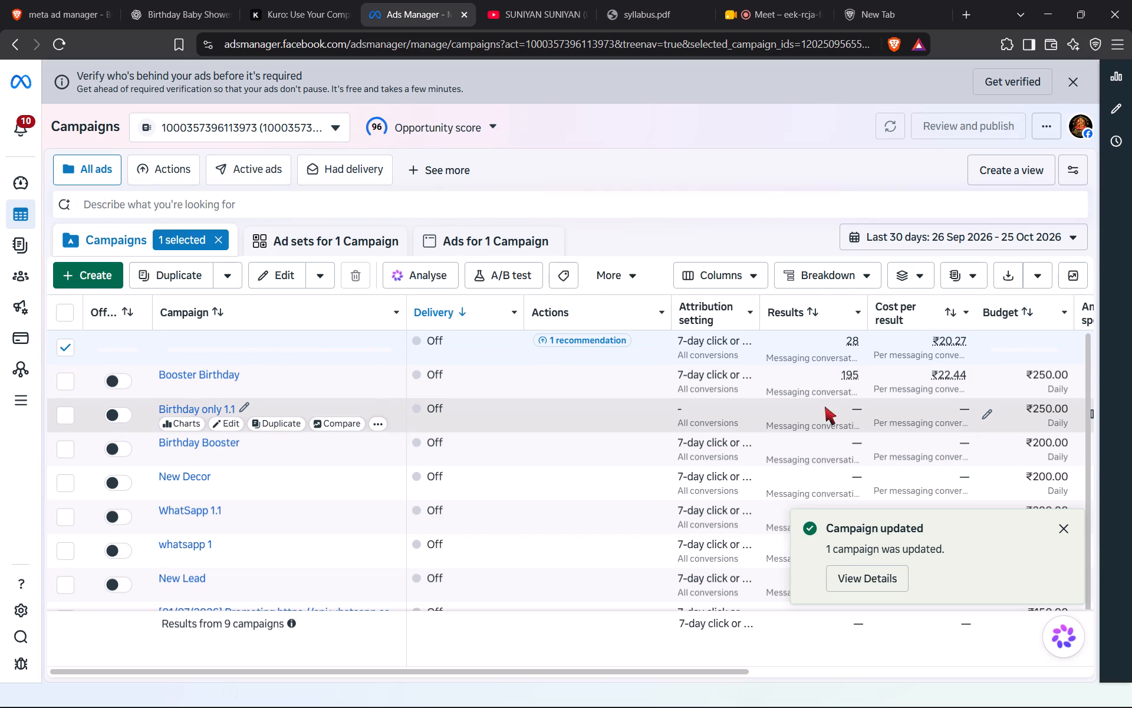
Clear the campaign selection and create a new manually set up Auction campaign with the Leads objective.
click(217, 242)
click(84, 276)
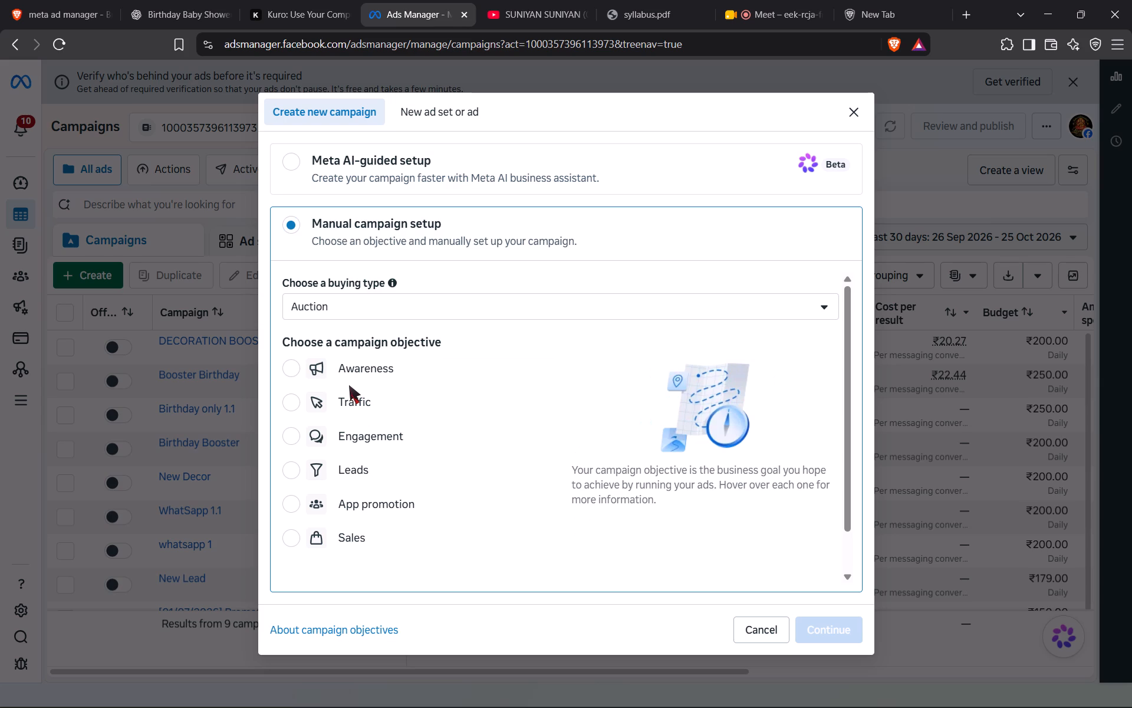
click(287, 409)
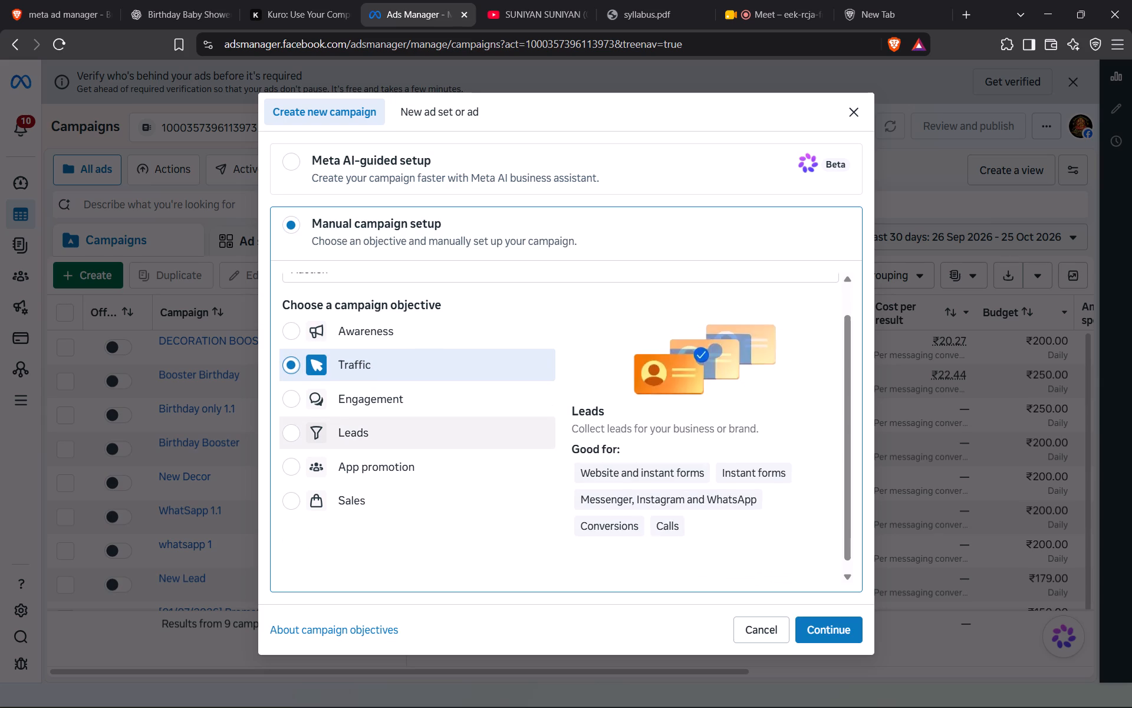
scroll(375, 480, up, 3)
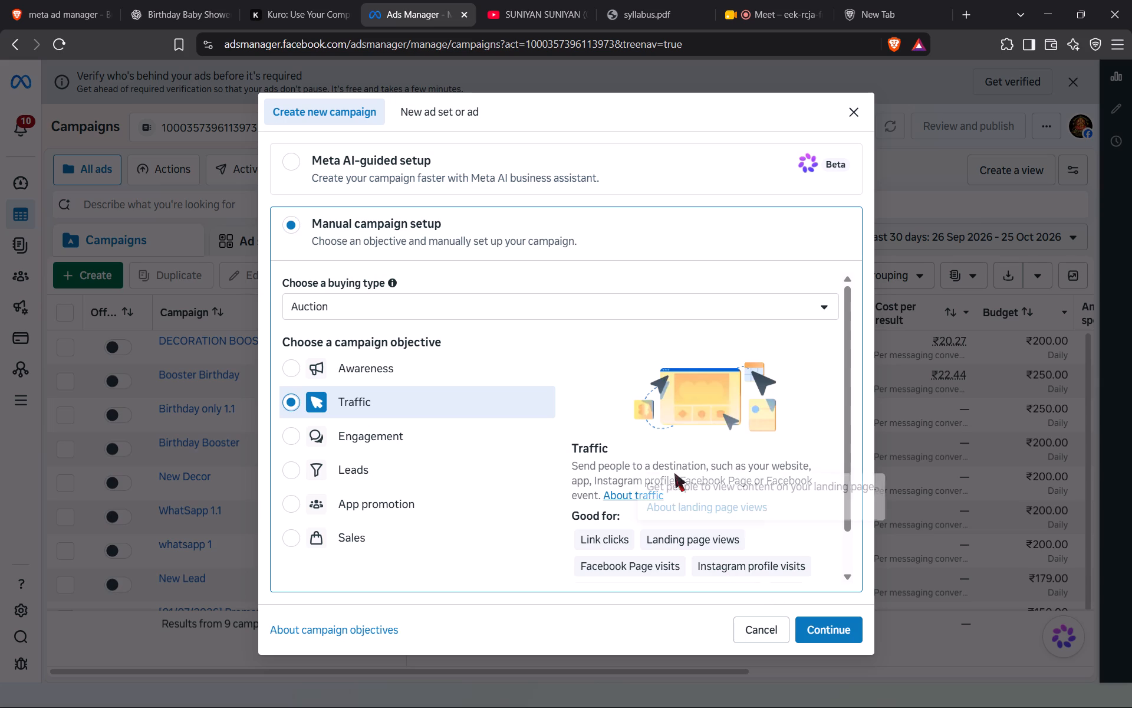
click(372, 442)
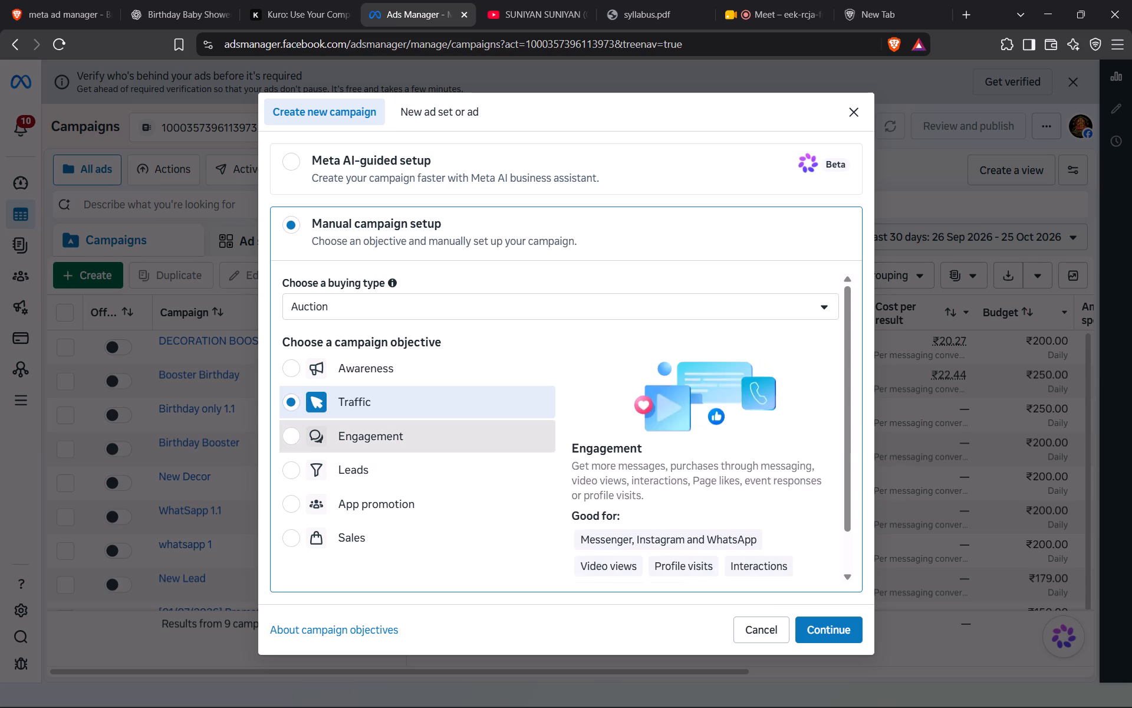
click(358, 466)
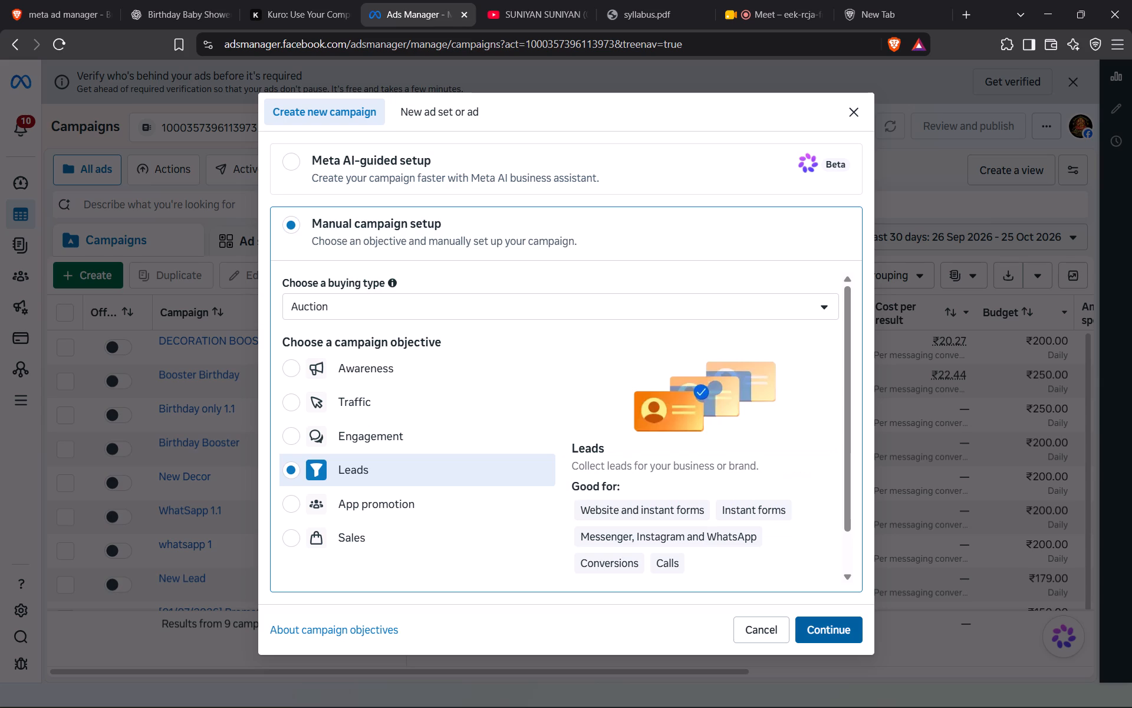
click(836, 630)
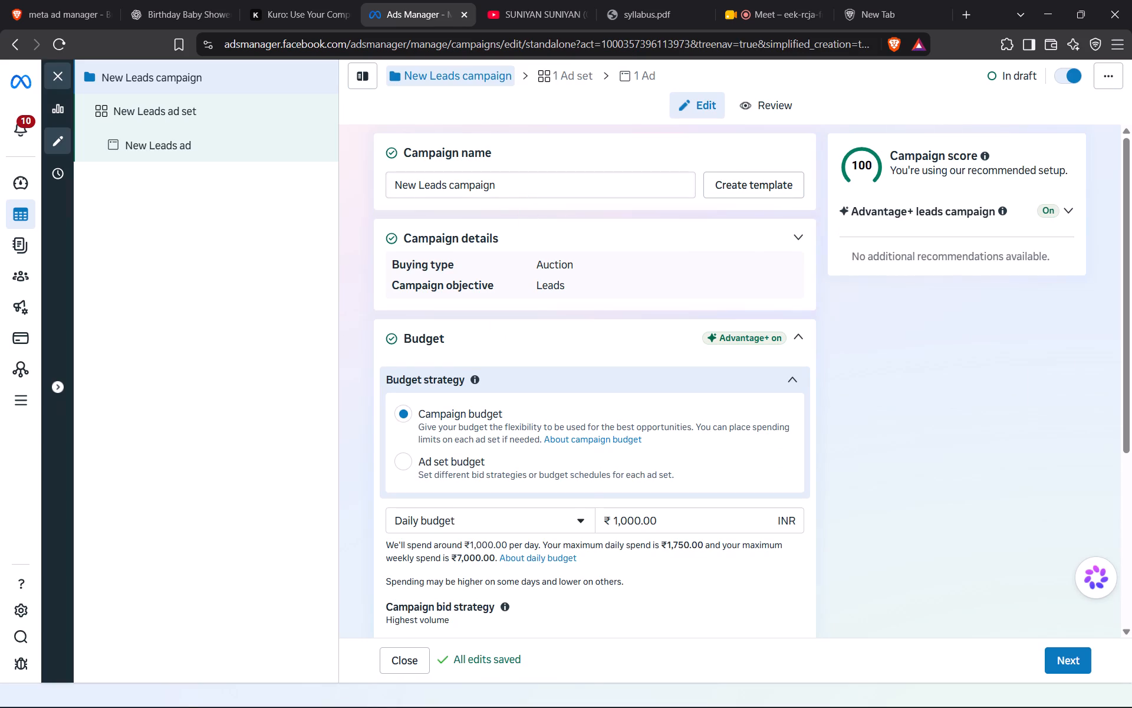
Name the new campaign "Booster Decoration".
drag(518, 187, 164, 209)
key(BackSpace)
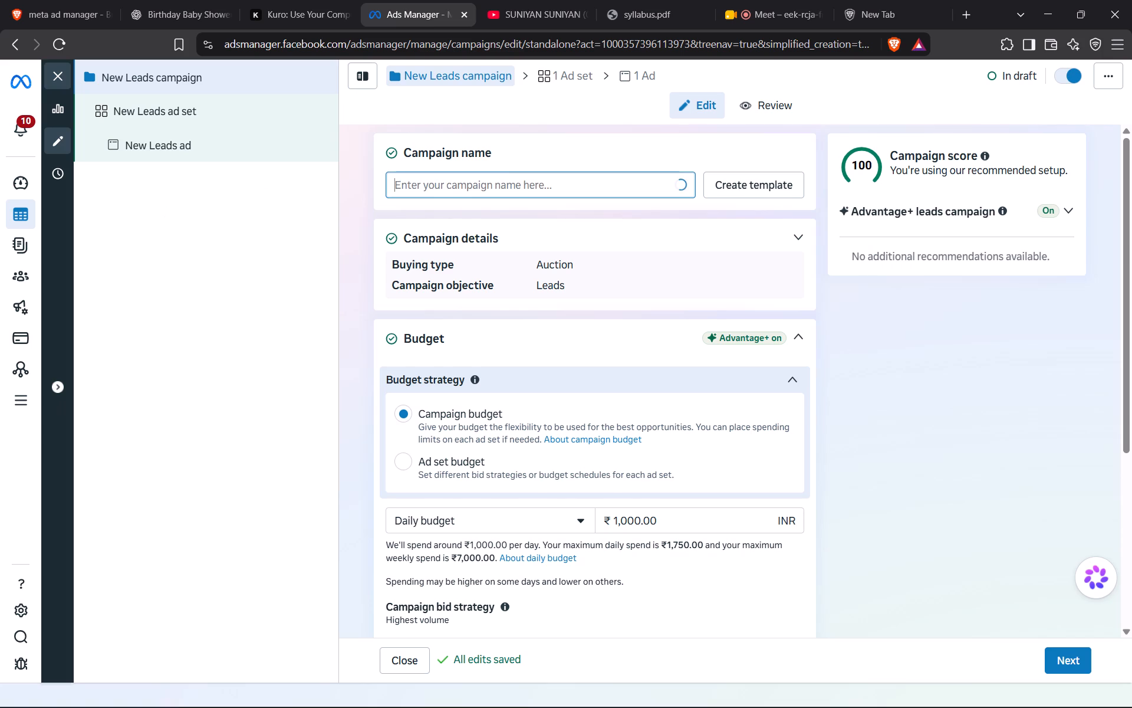
key(shift+b)
text(ooster)
key(space)
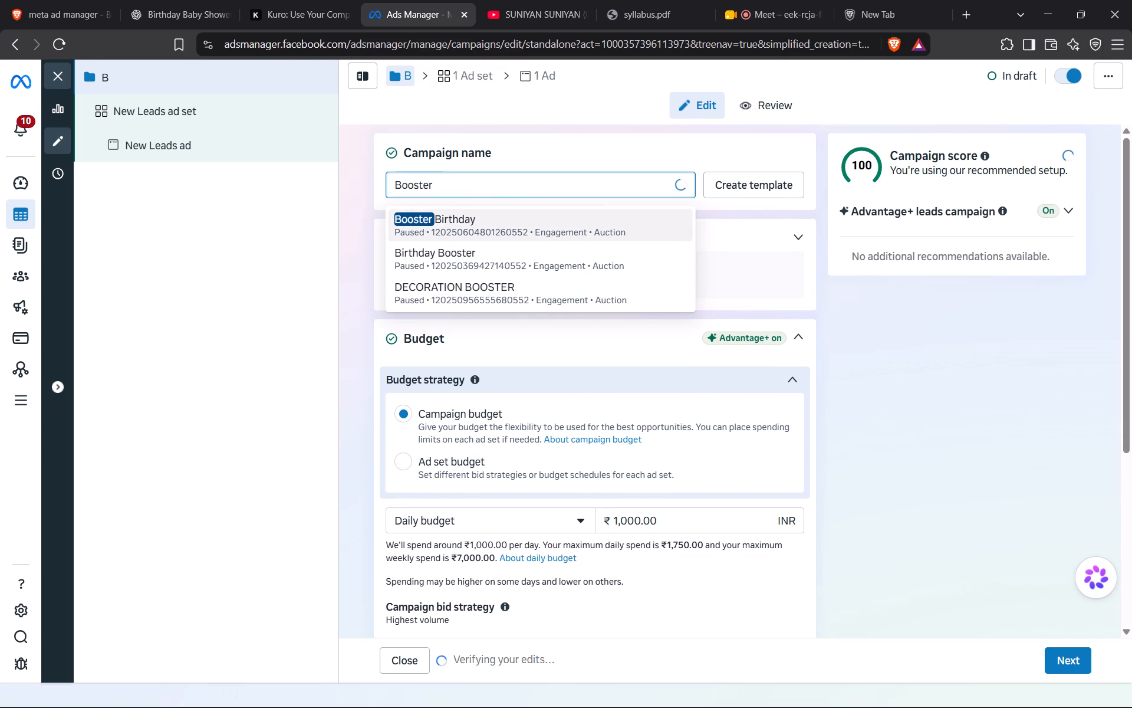
text(Deco)
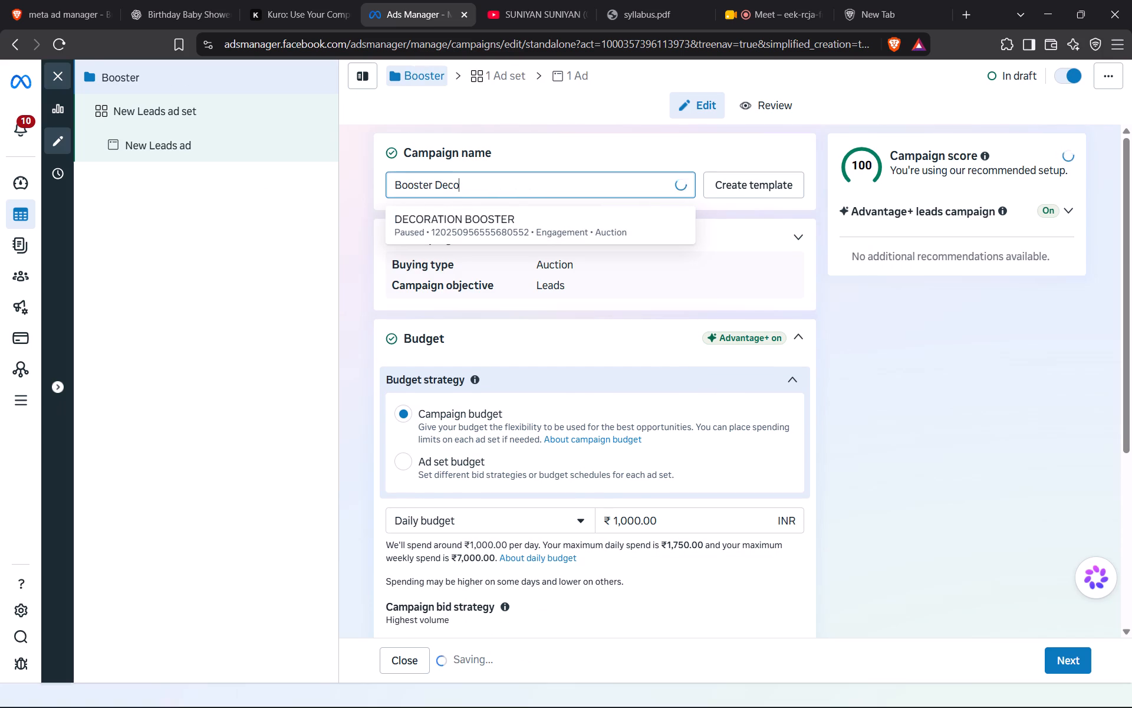
key(r)
key(BackSpace)
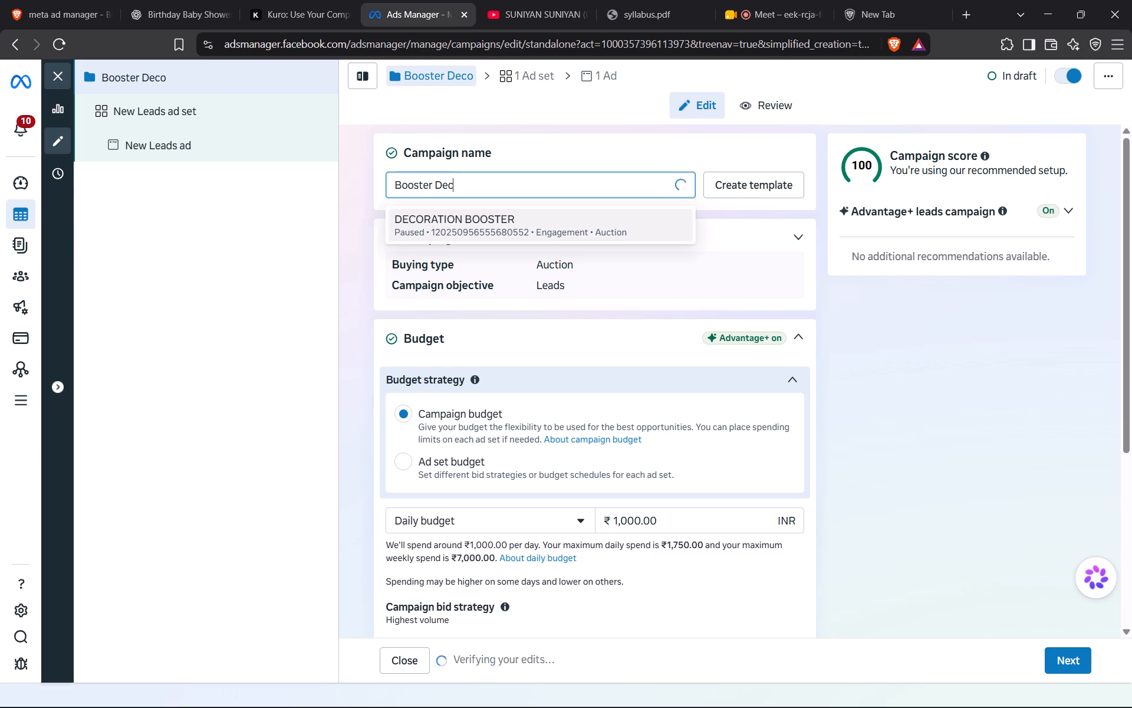
text(oration)
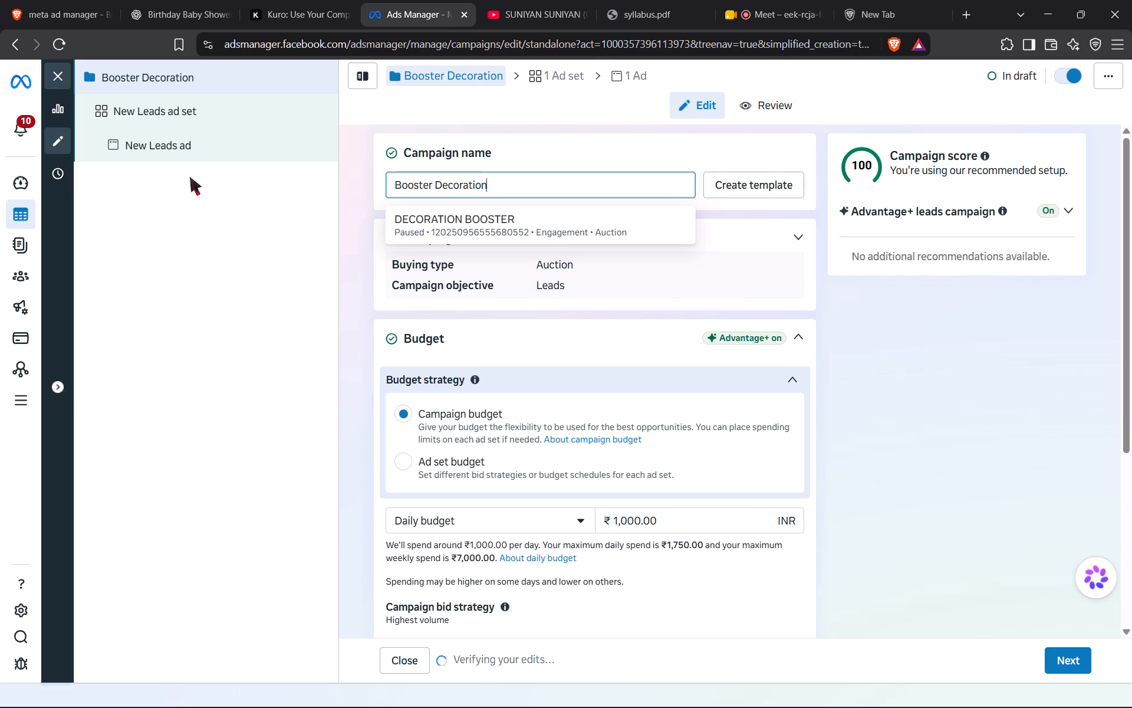
Set the campaign's daily budget to ₹200 and continue to the ad set settings.
scroll(558, 317, down, 1)
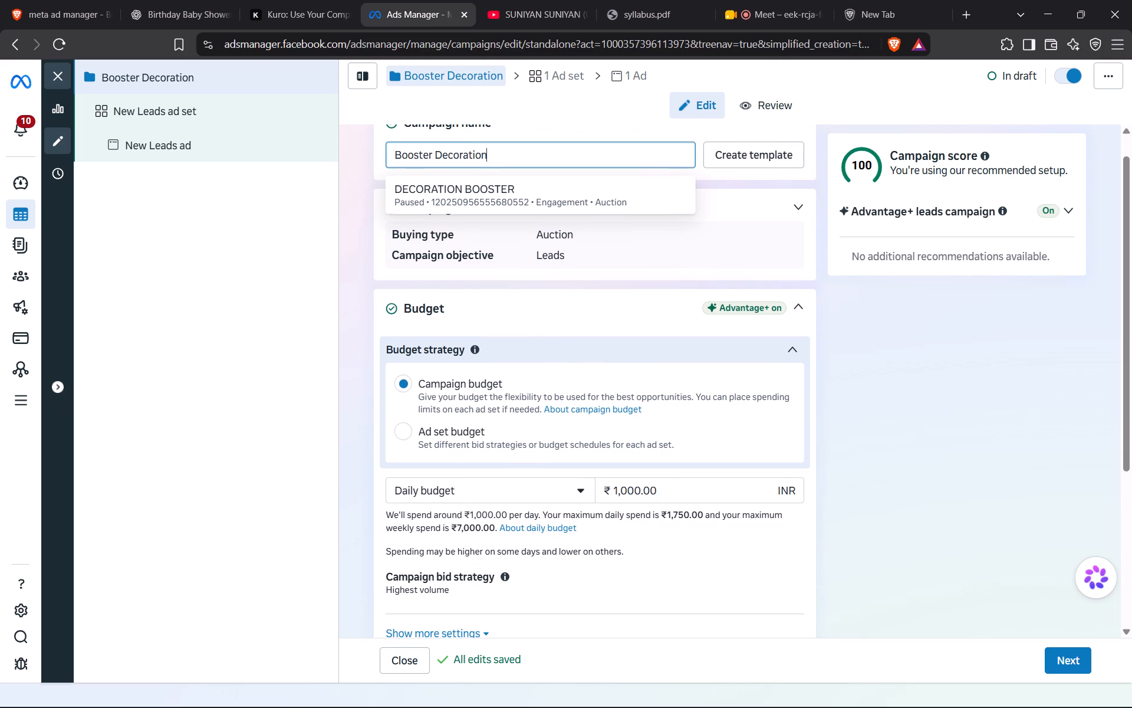
drag(682, 490, 274, 513)
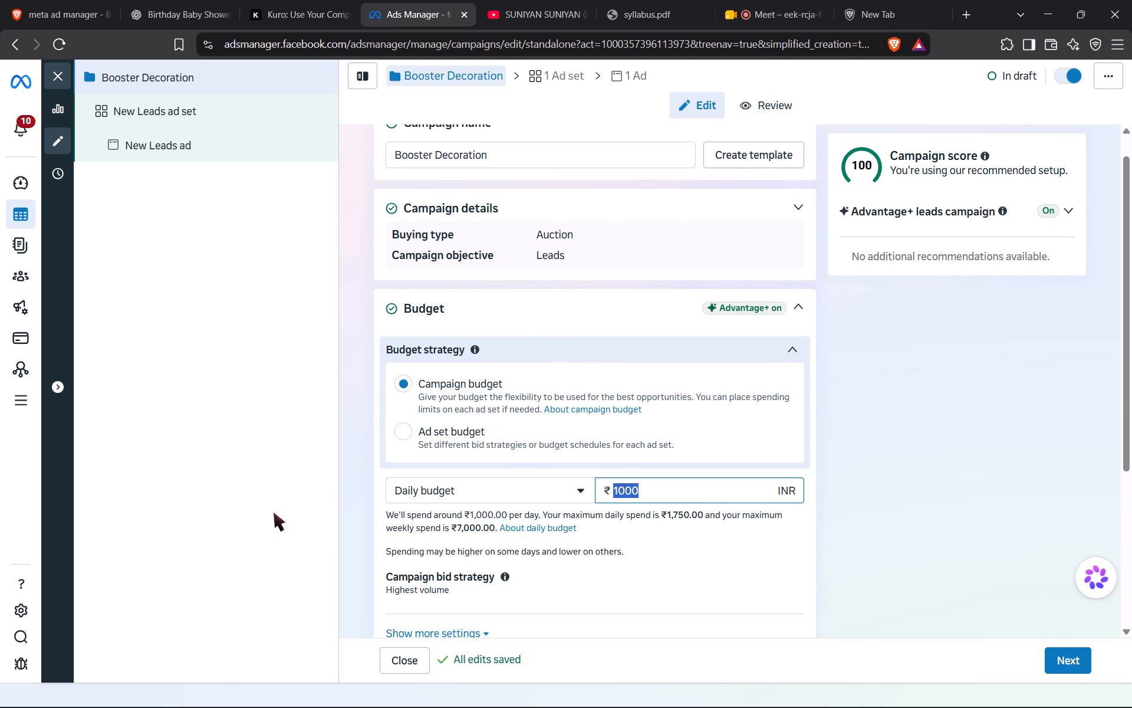
key(BackSpace)
text(200)
key(Return)
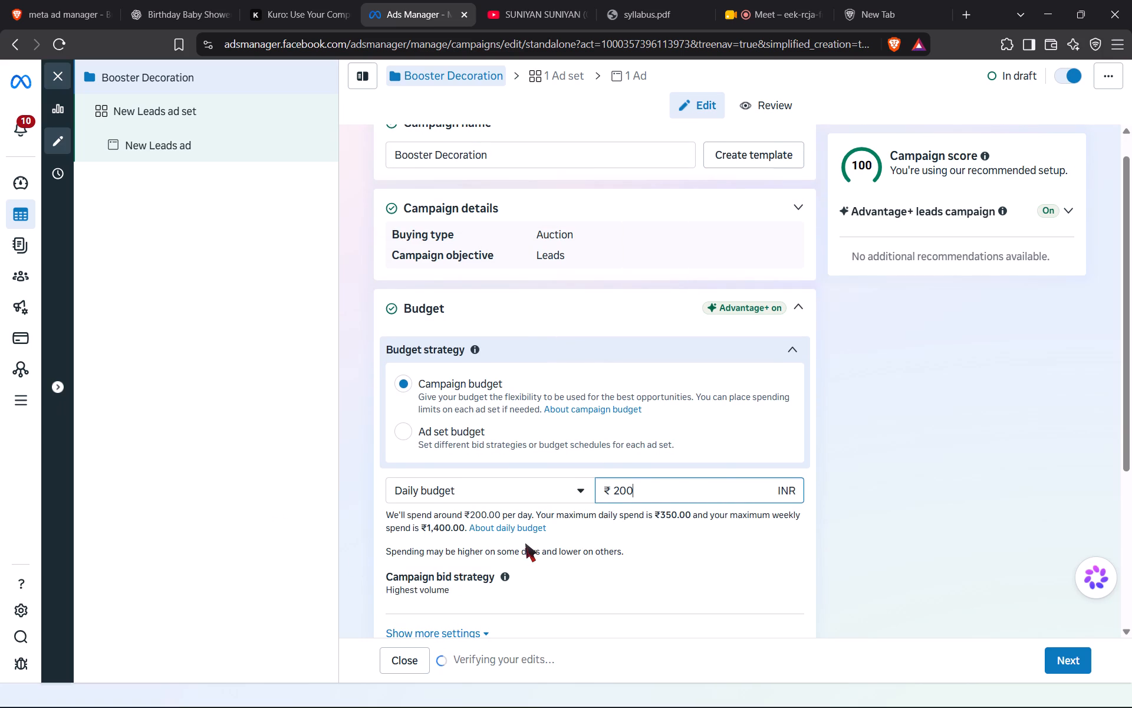
scroll(525, 543, down, 4)
scroll(653, 522, down, 3)
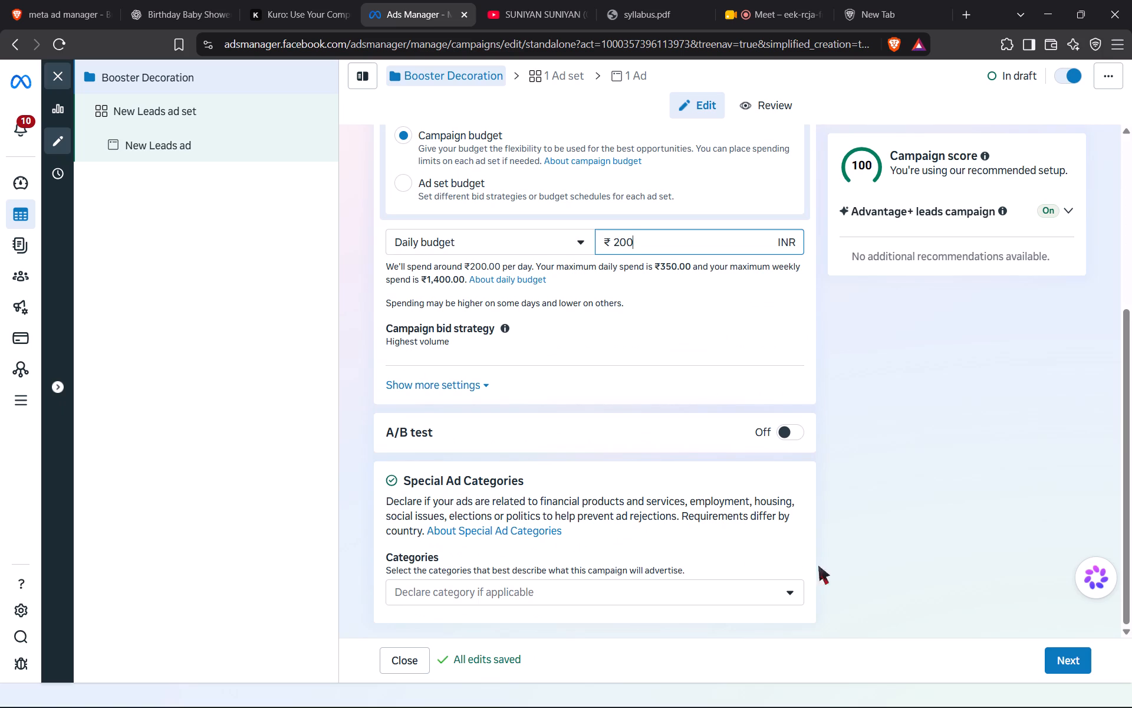
click(1089, 658)
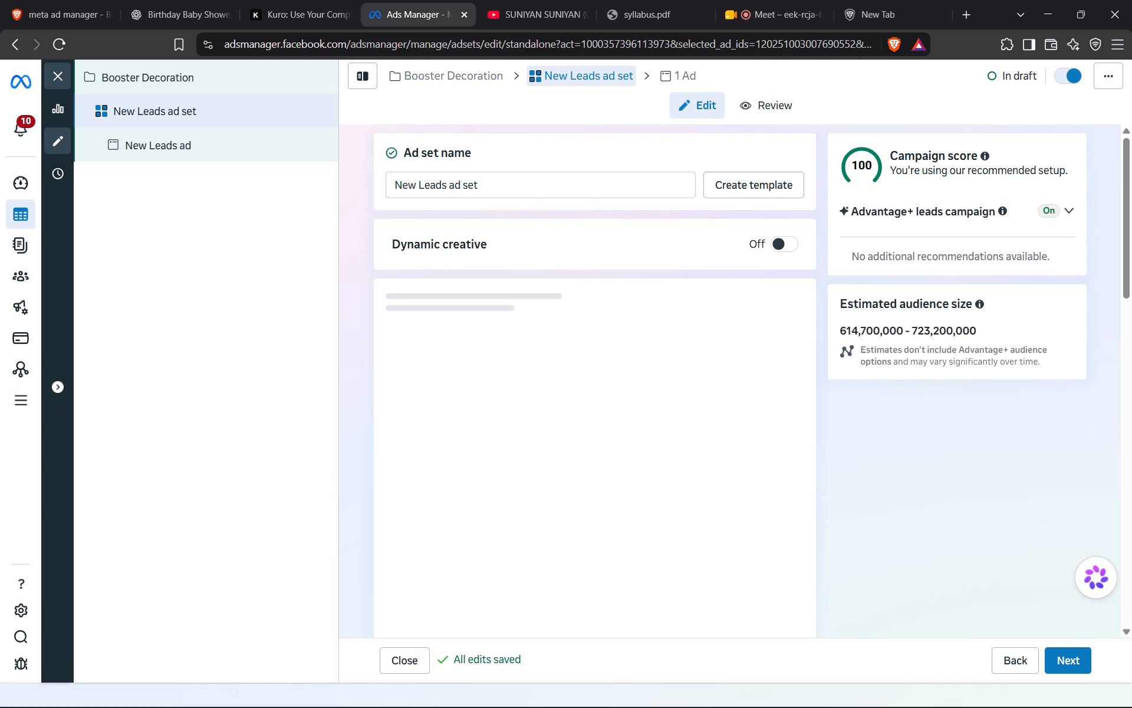
Name the ad set "Booster Decoration 1.2".
drag(519, 185, 145, 192)
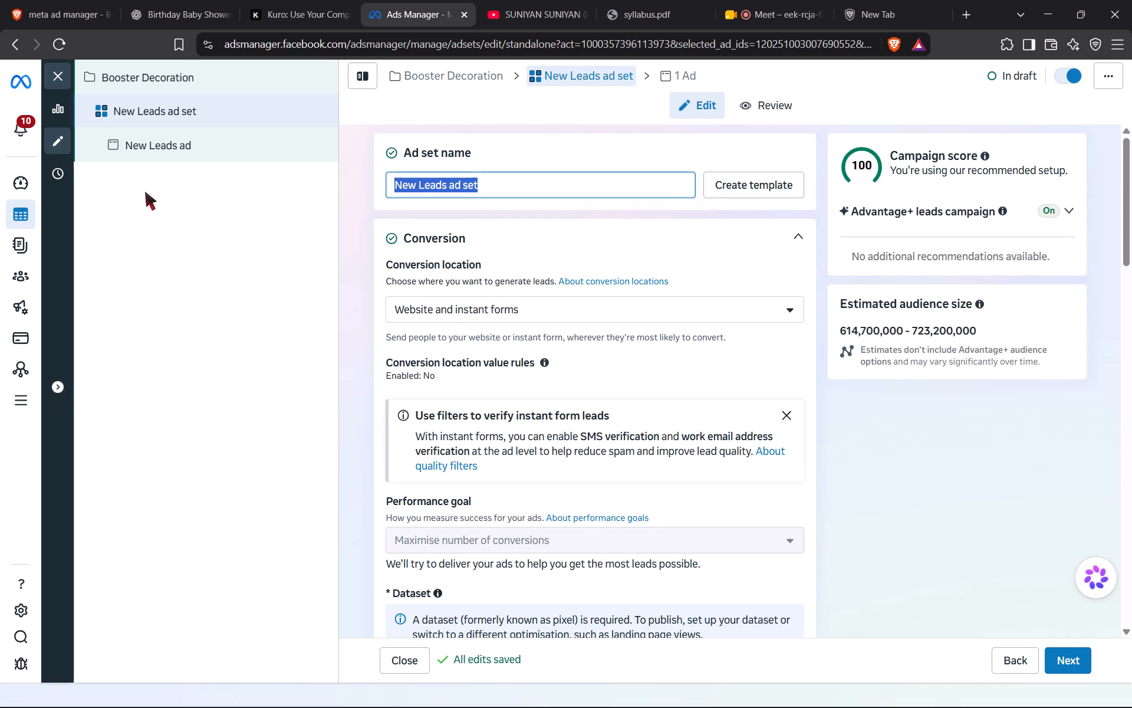
key(BackSpace)
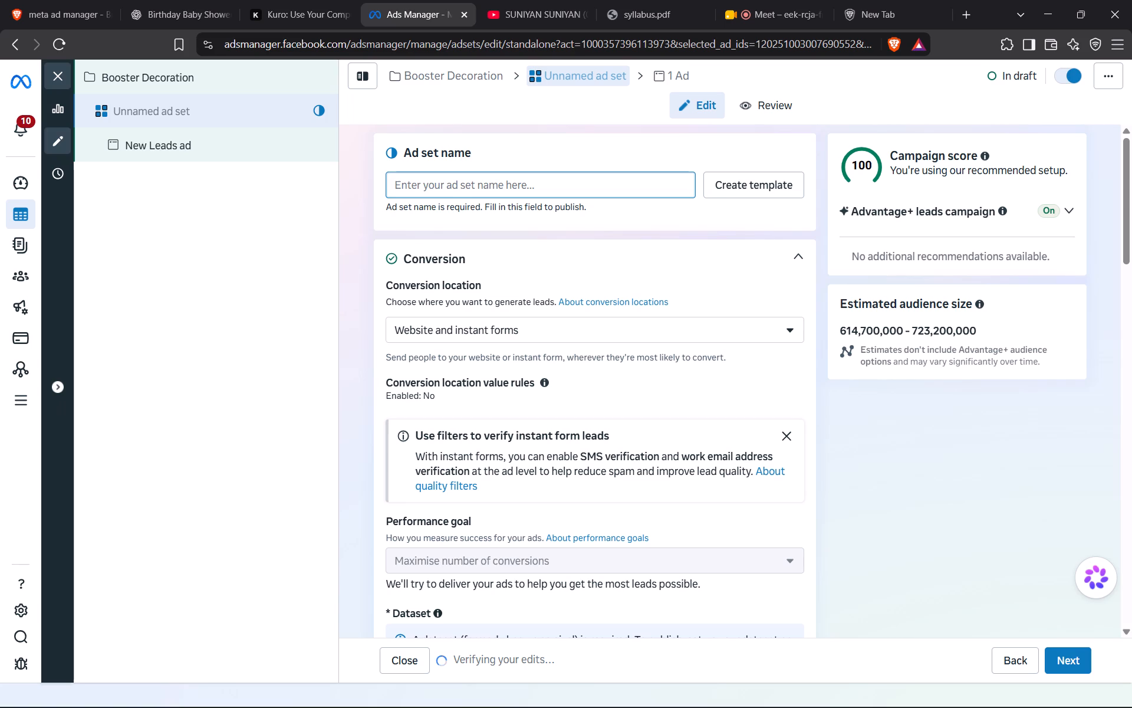
text(Boo)
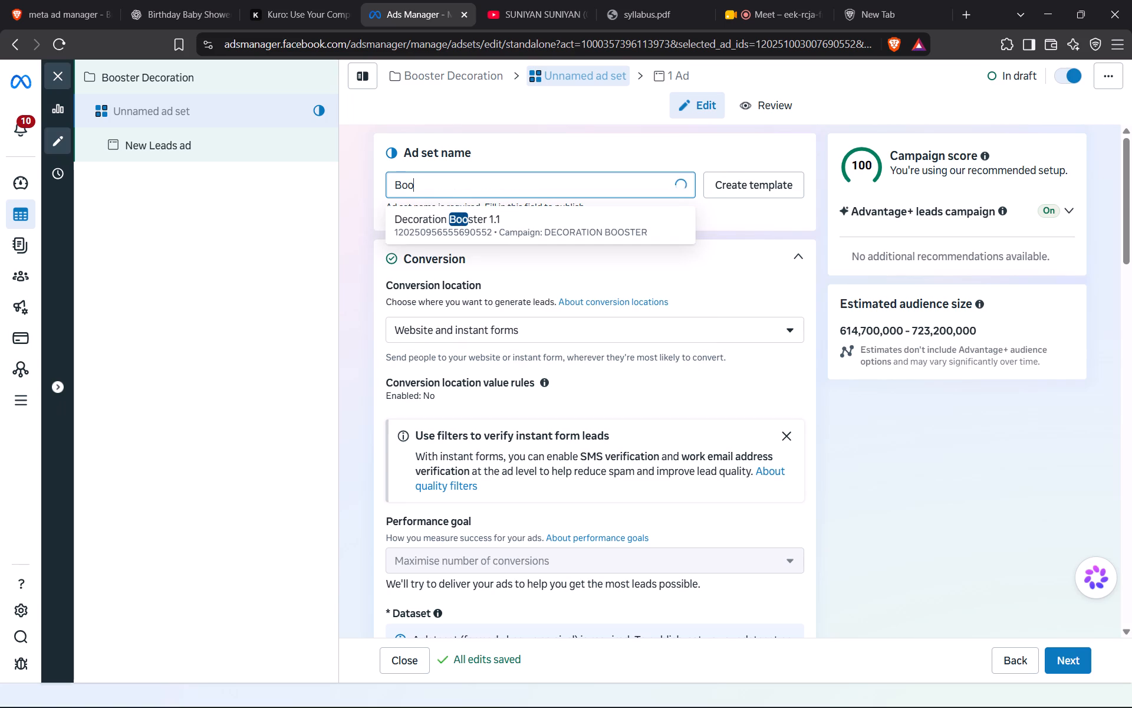
text(ster)
key(space)
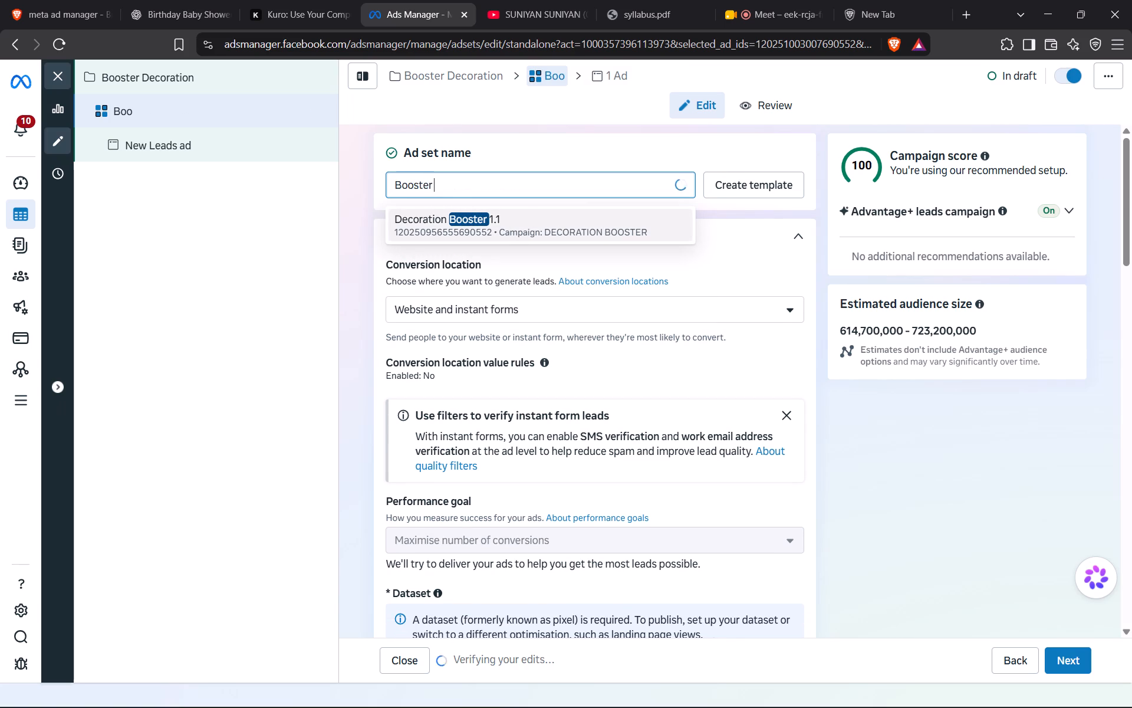
text(Deci)
key(BackSpace)
text(oration 1,)
key(BackSpace)
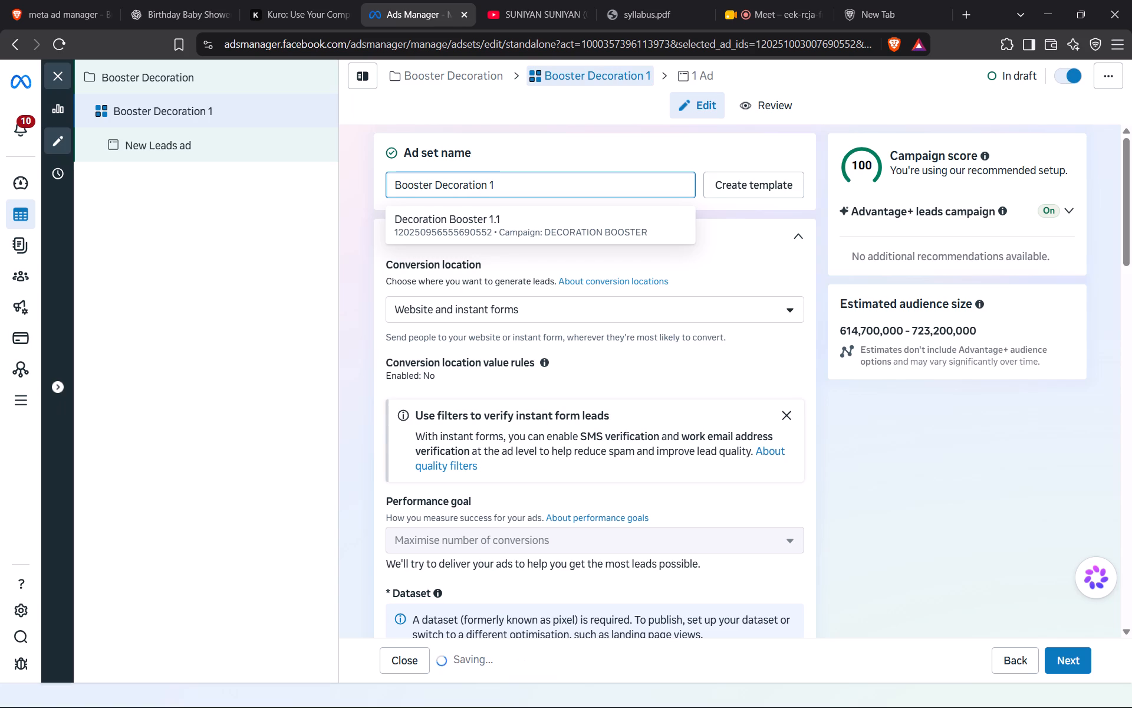
Complete the ad set name as "Booster Decoration 1.2".
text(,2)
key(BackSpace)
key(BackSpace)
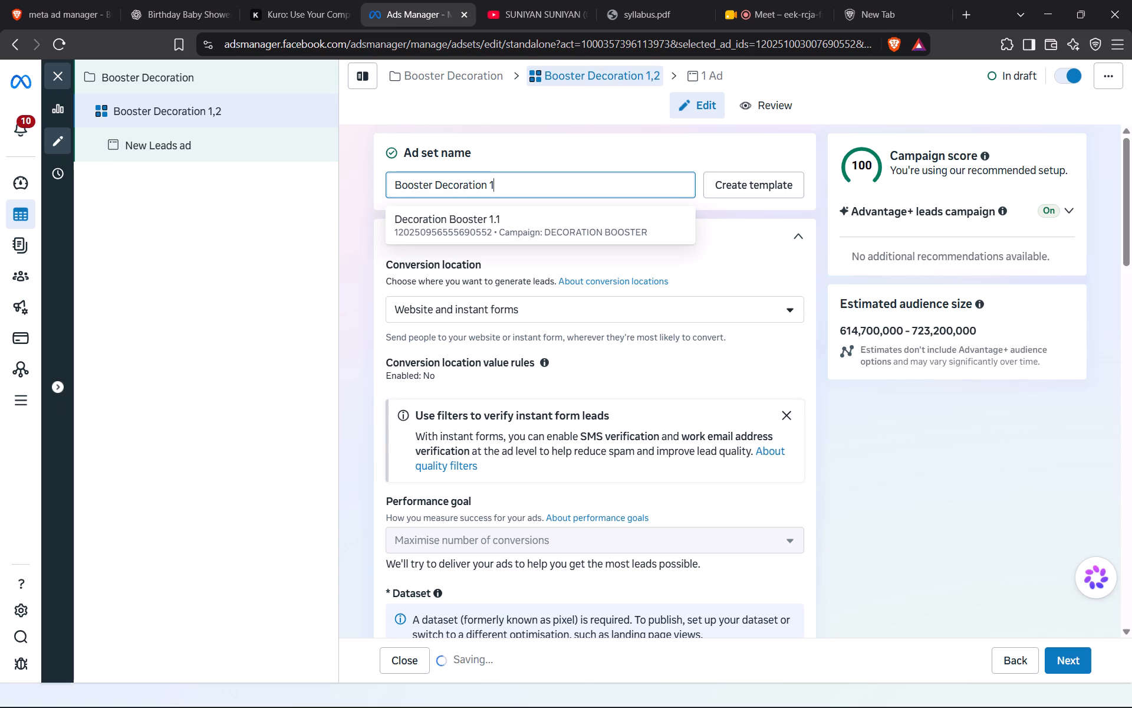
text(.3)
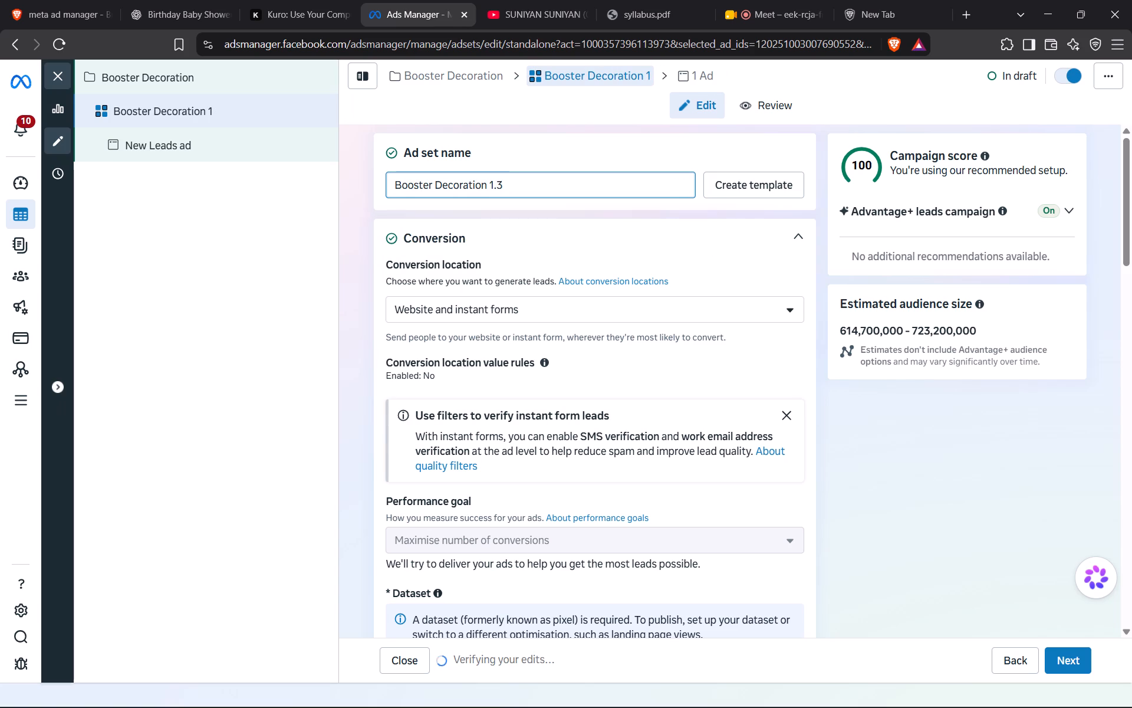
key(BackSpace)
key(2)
Change the ad set's conversion location to the single destination WhatsApp.
scroll(502, 346, down, 1)
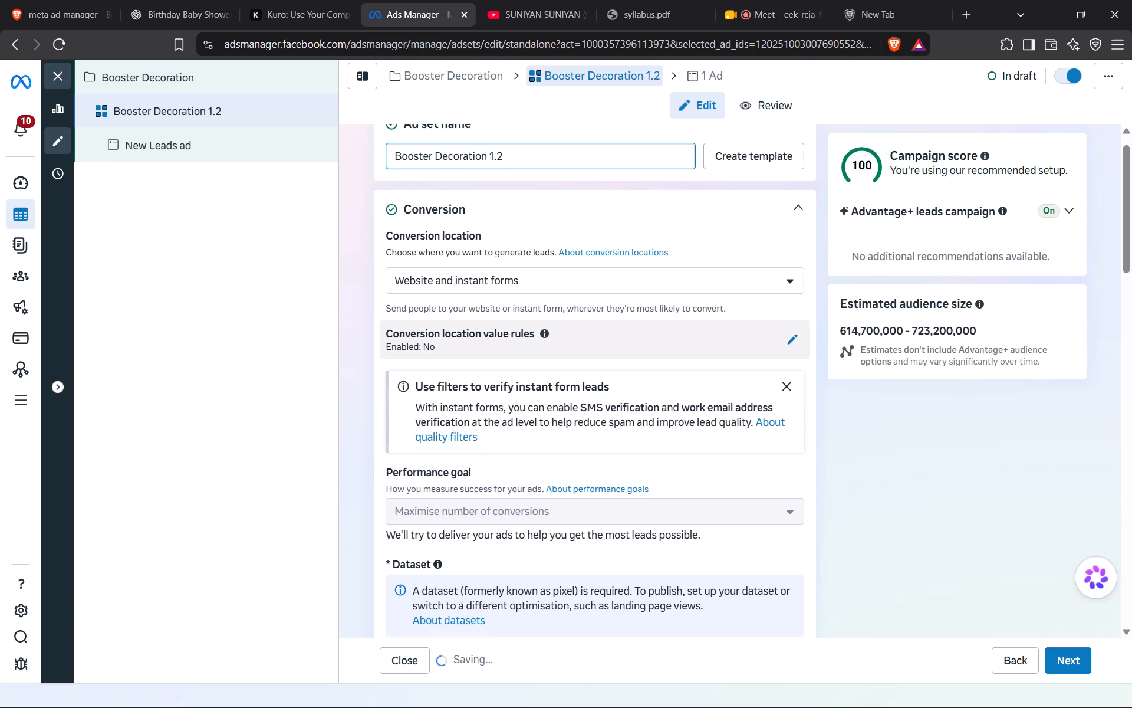
scroll(502, 346, down, 1)
click(603, 274)
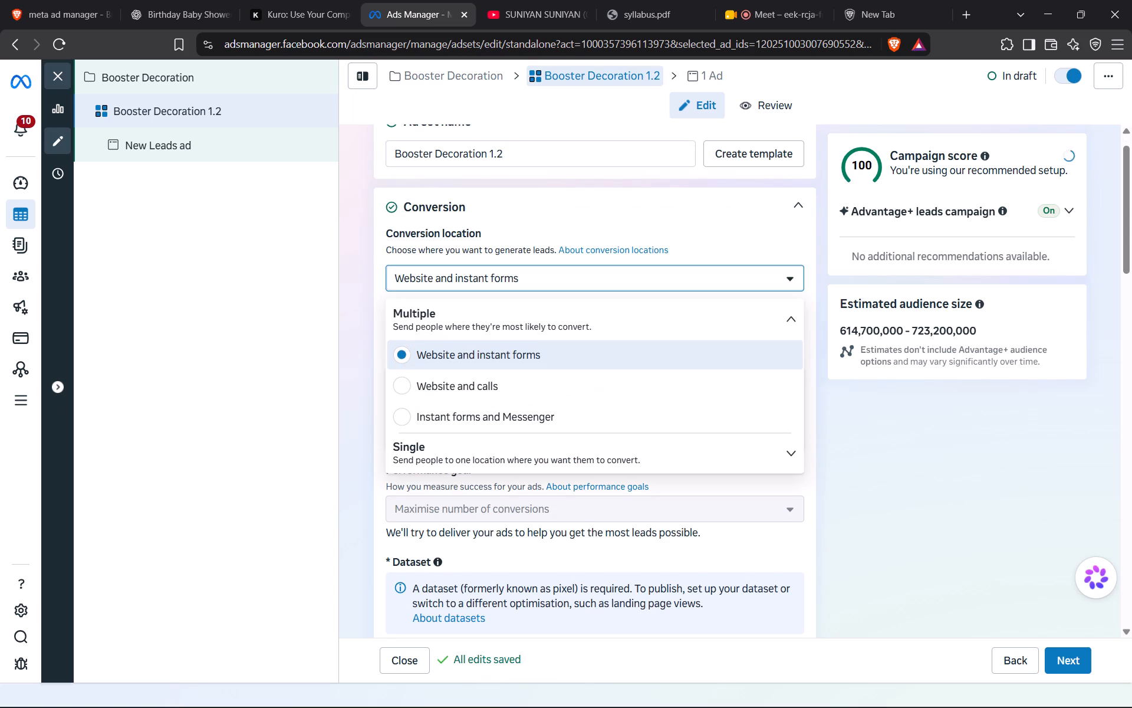
scroll(538, 375, down, 1)
click(538, 378)
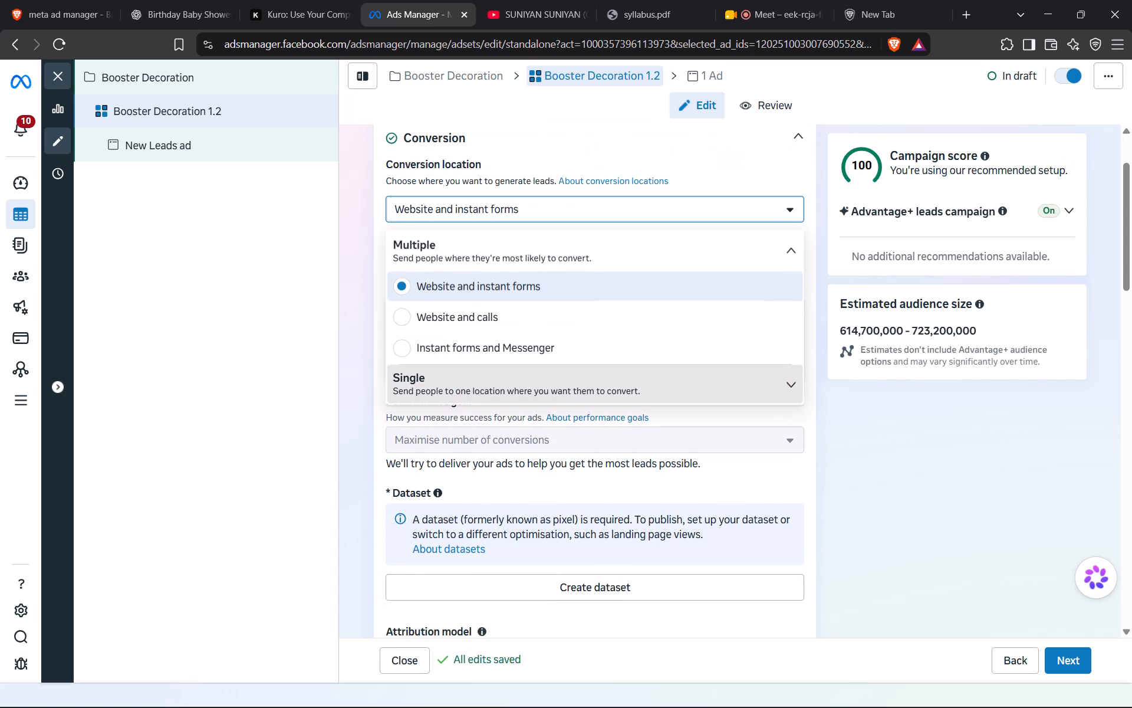
scroll(499, 476, down, 1)
click(432, 526)
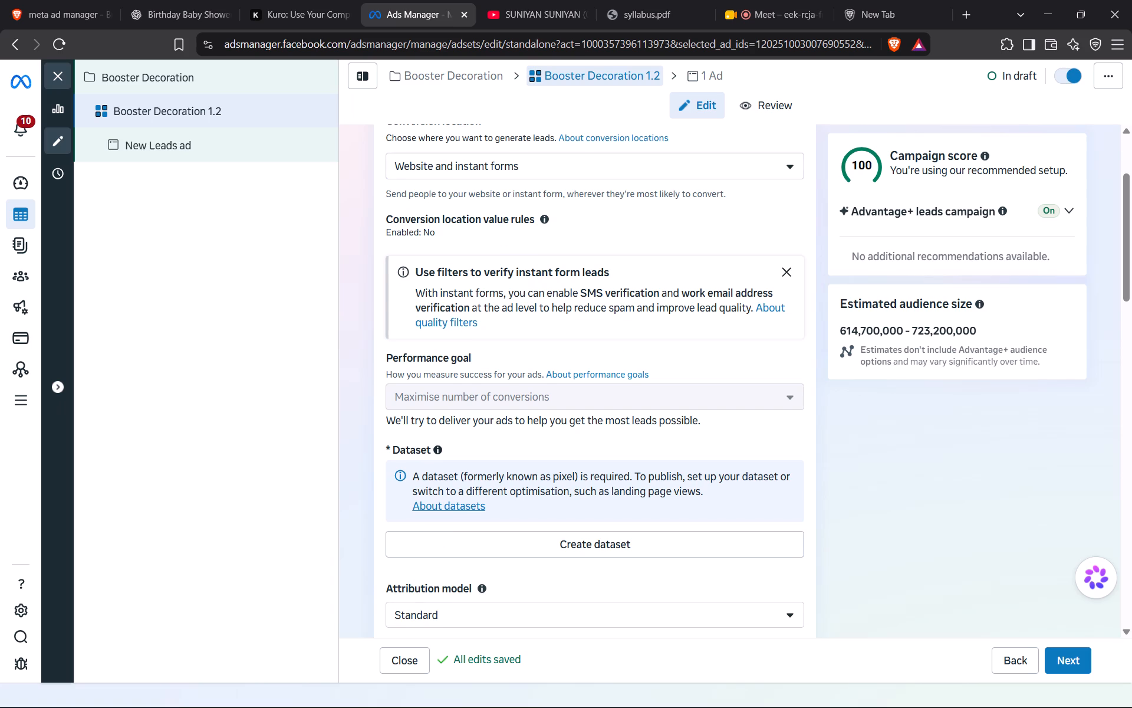
scroll(506, 374, up, 2)
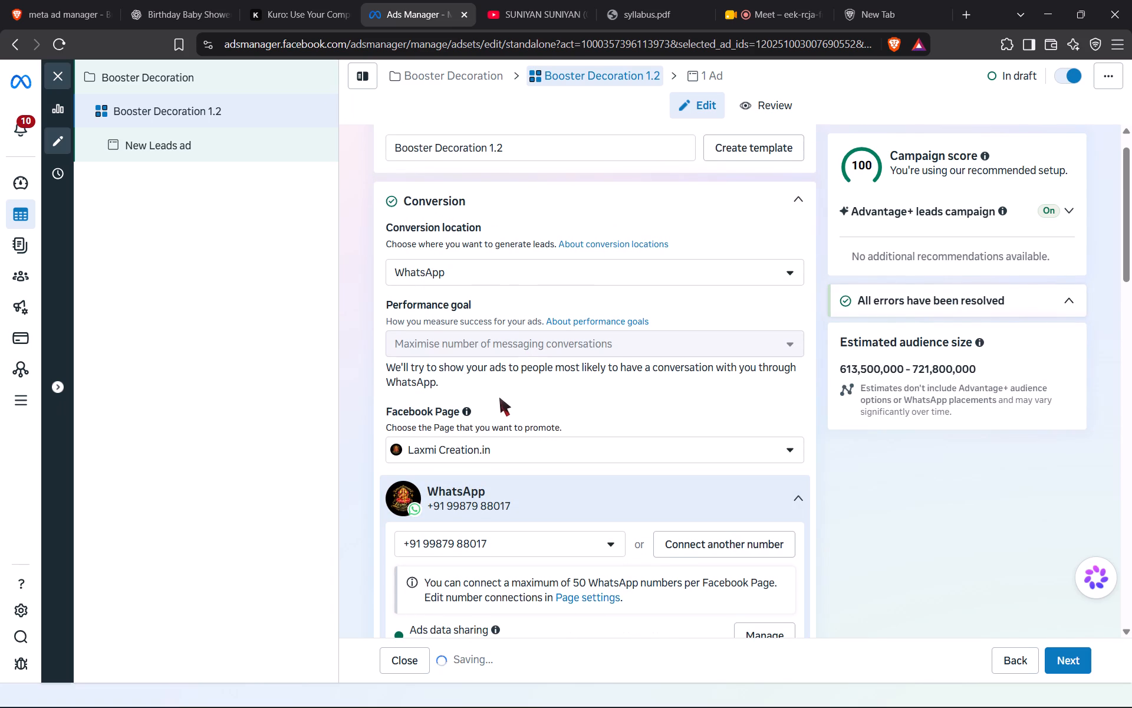
Check which WhatsApp numbers are available for the Laxmi Creation.in Page.
scroll(499, 398, down, 2)
click(567, 413)
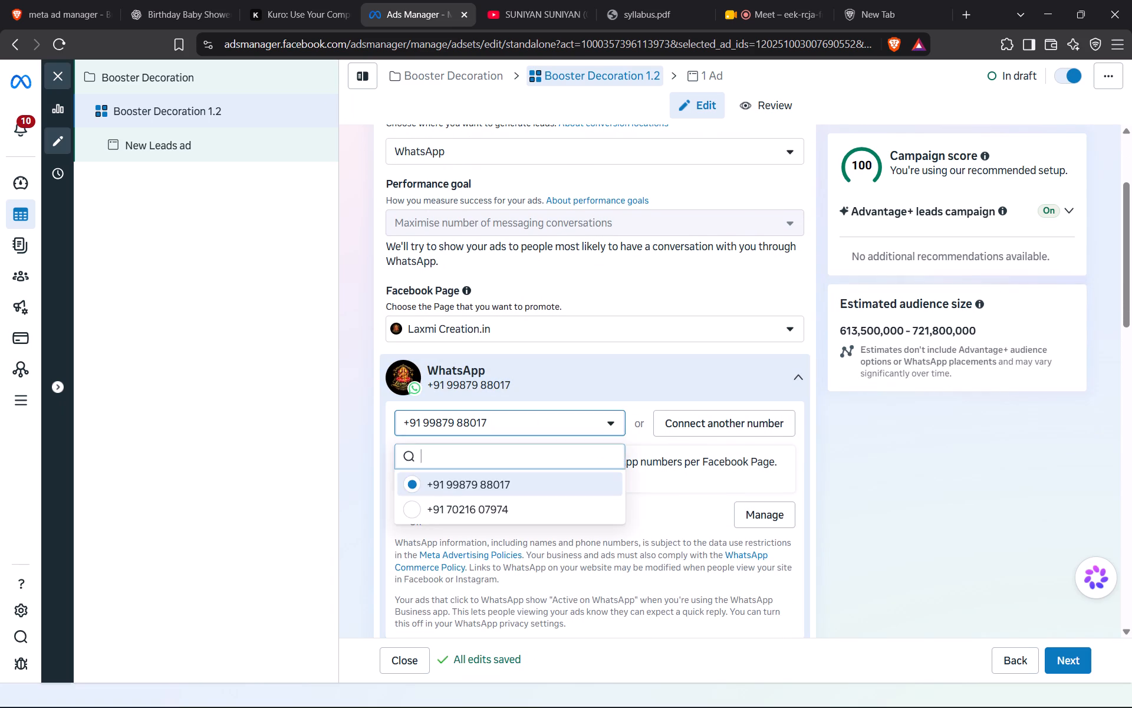
right_click(548, 419)
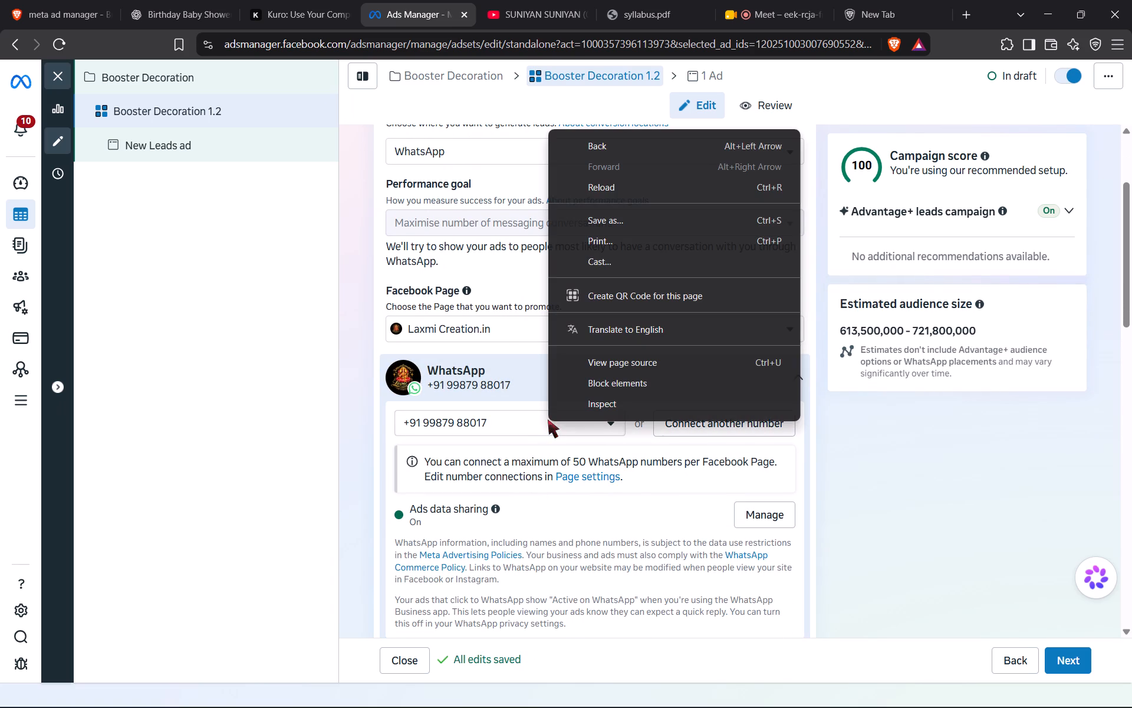
click(486, 422)
click(486, 422)
click(486, 422)
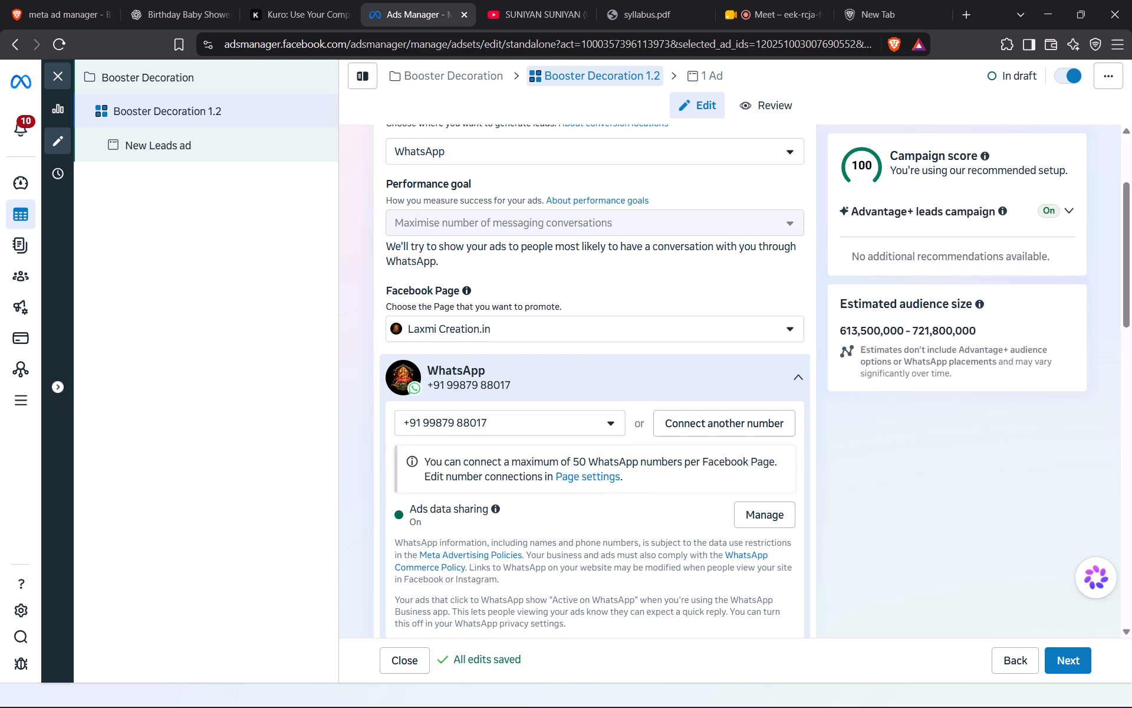
click(486, 422)
Review the ad set's conversion settings, including the performance goal, Facebook Page and WhatsApp connection.
scroll(538, 379, up, 1)
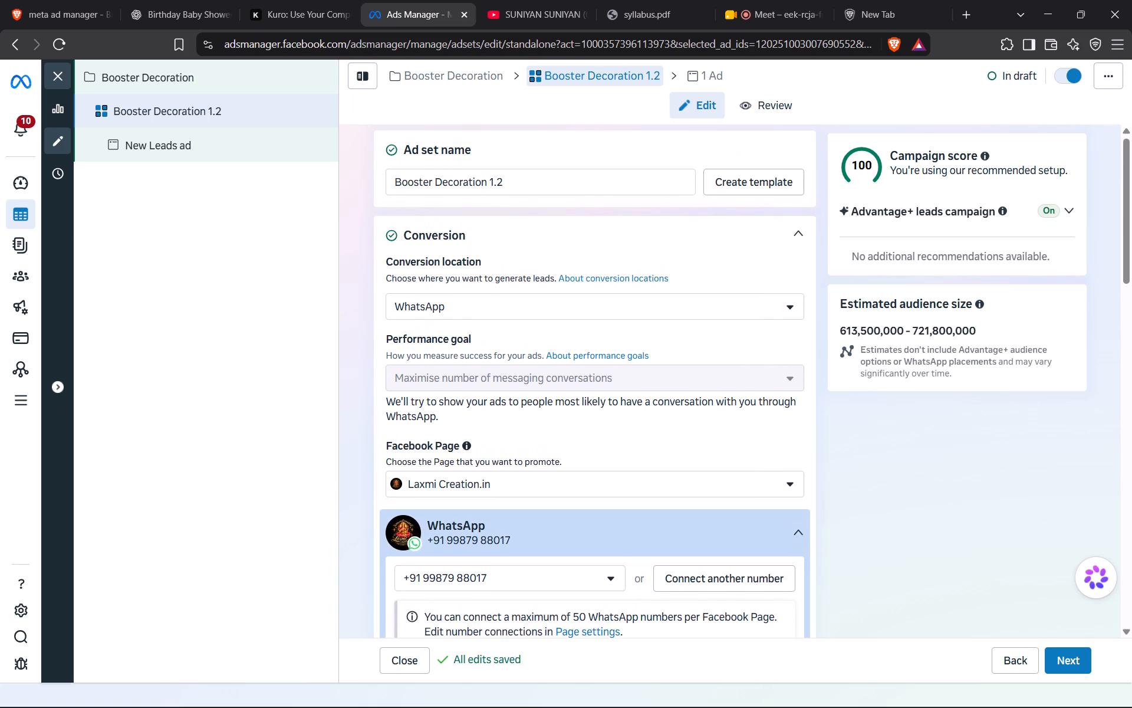
scroll(538, 379, up, 2)
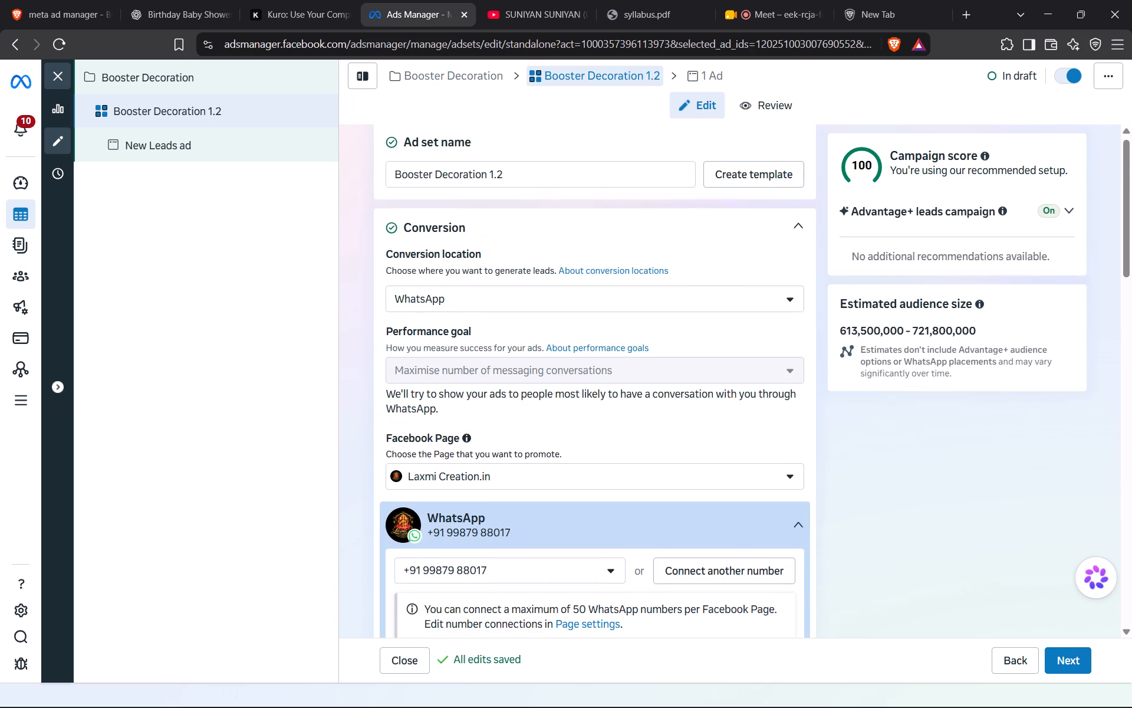
scroll(538, 379, up, 2)
scroll(538, 379, down, 1)
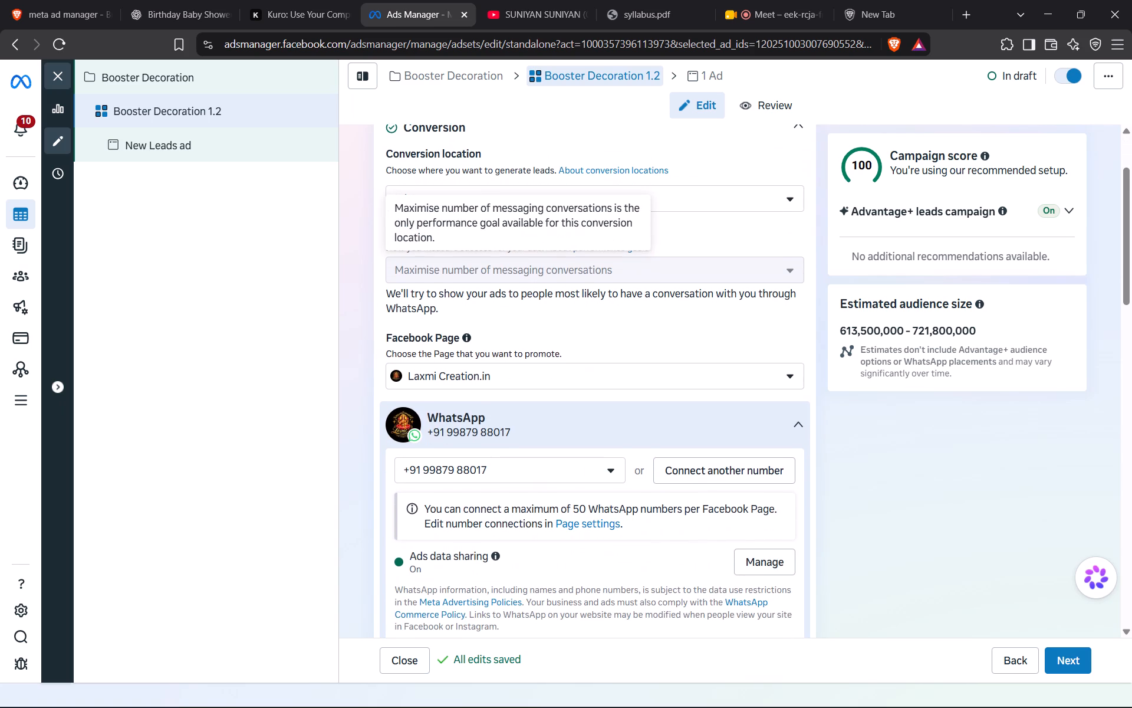
scroll(564, 315, down, 3)
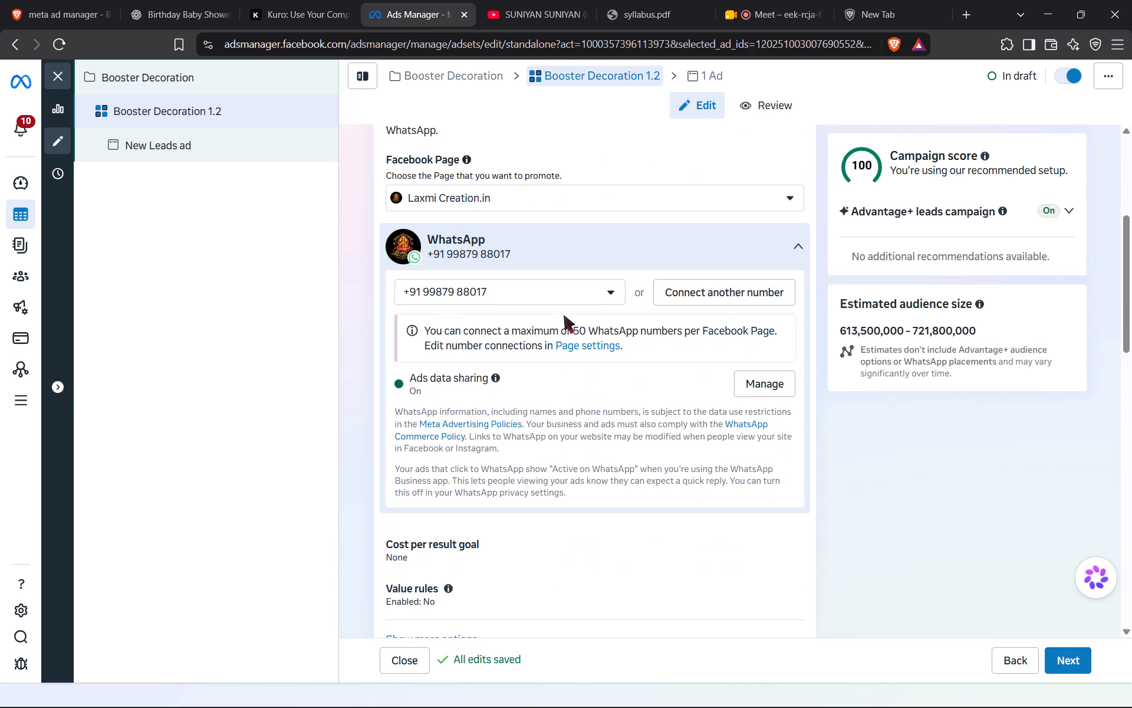
Expand the ad set's Audience section to show its controls and location settings.
scroll(564, 315, down, 2)
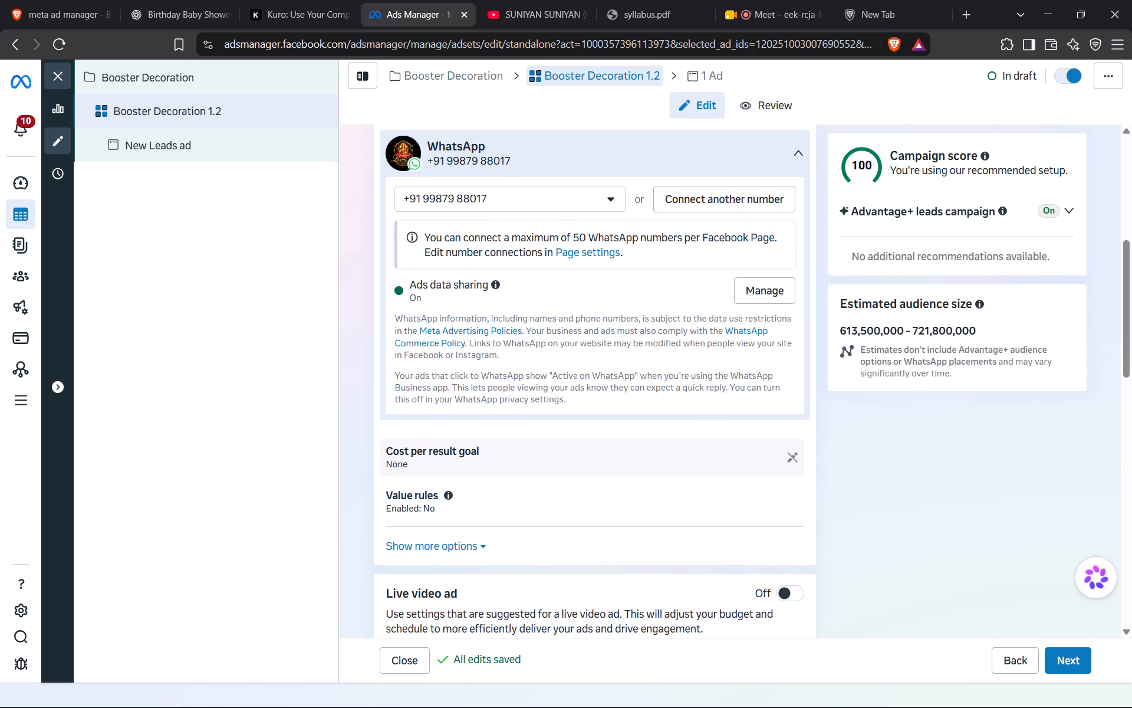
scroll(583, 489, down, 2)
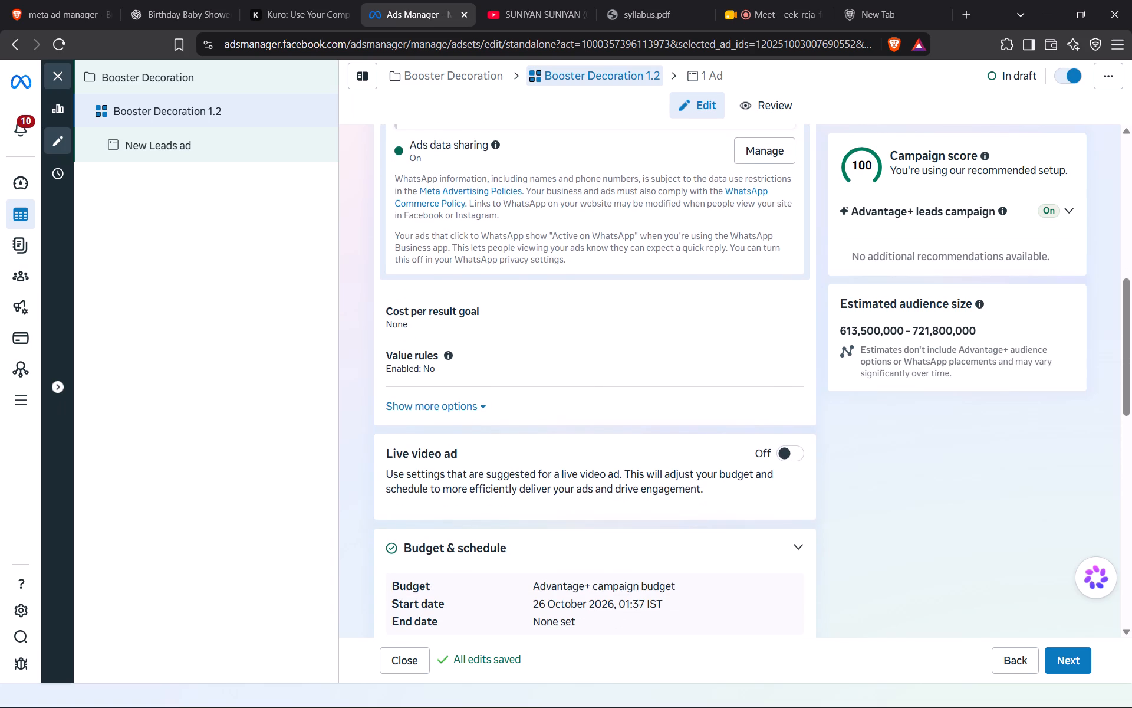
scroll(480, 491, down, 2)
scroll(583, 485, down, 1)
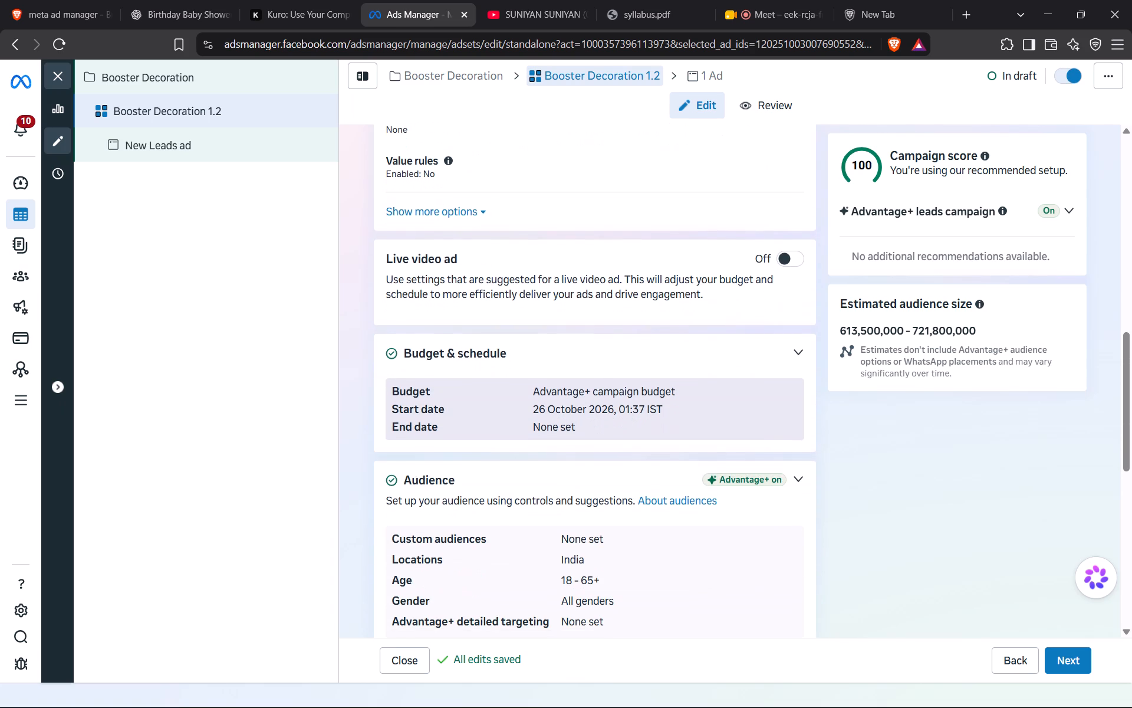
scroll(583, 485, down, 1)
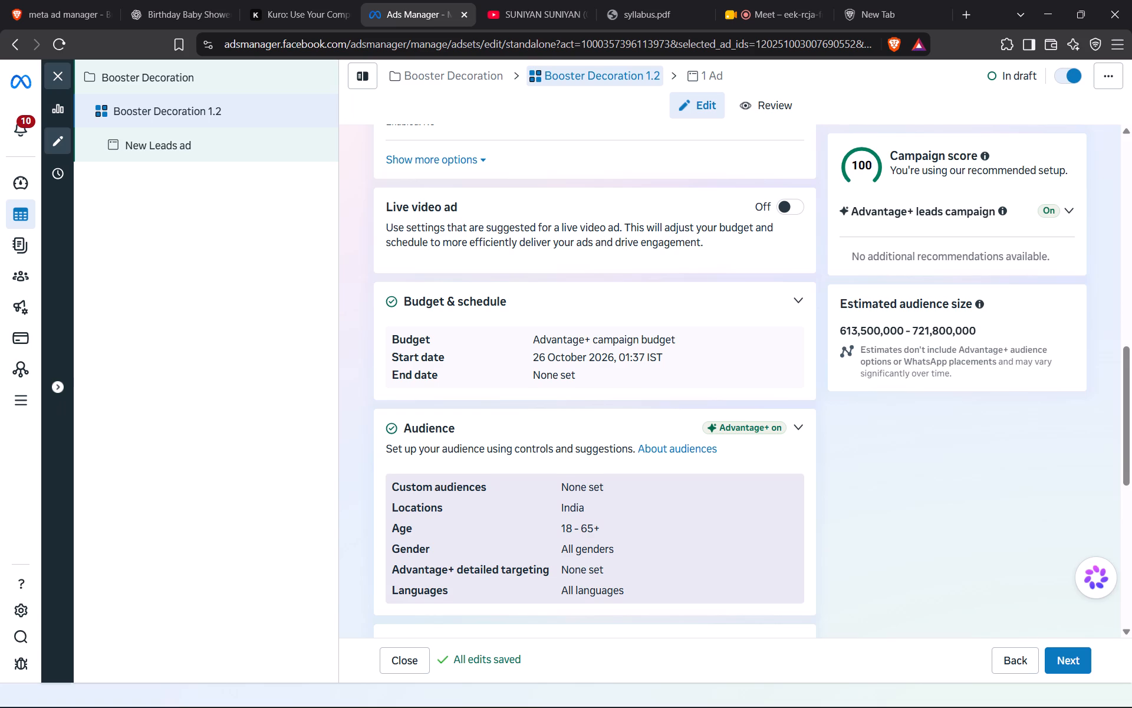
scroll(583, 485, down, 1)
click(628, 448)
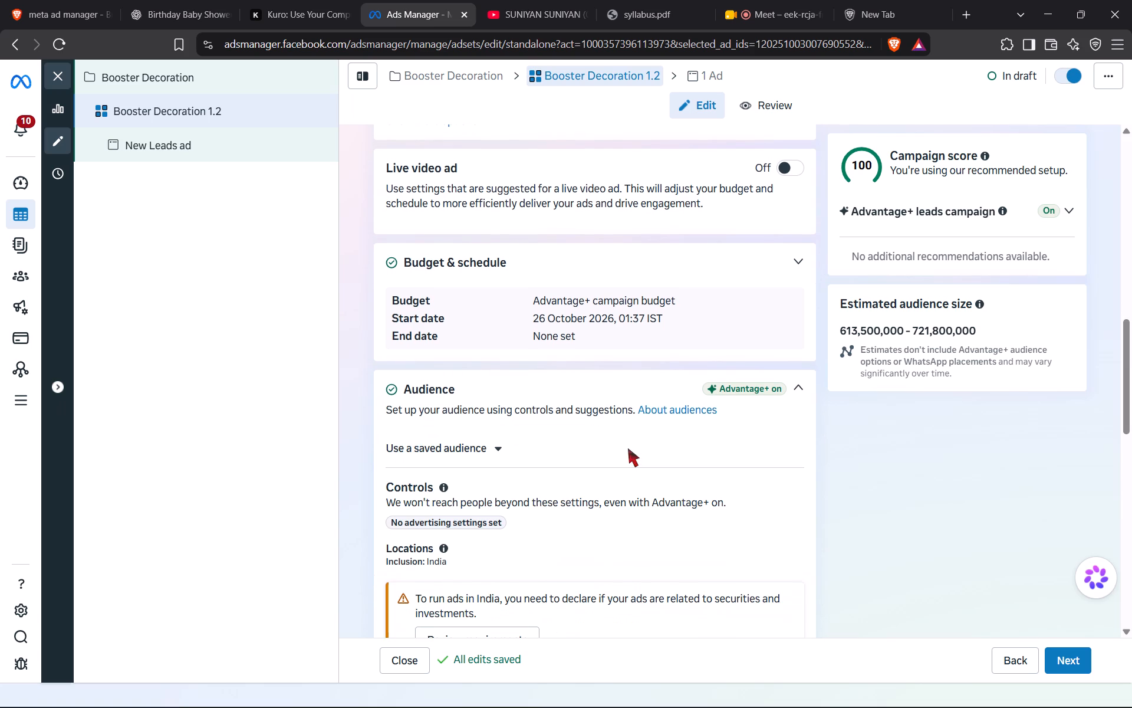
Examine the ad set's Audience controls, including the location setting.
scroll(532, 474, down, 2)
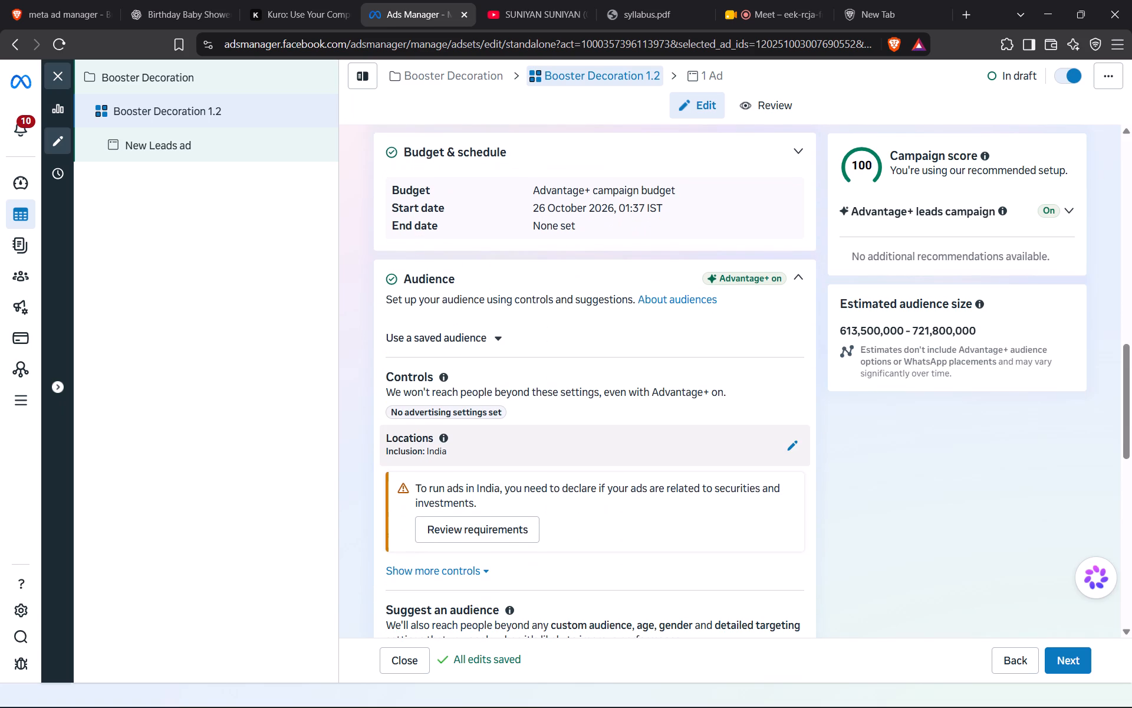
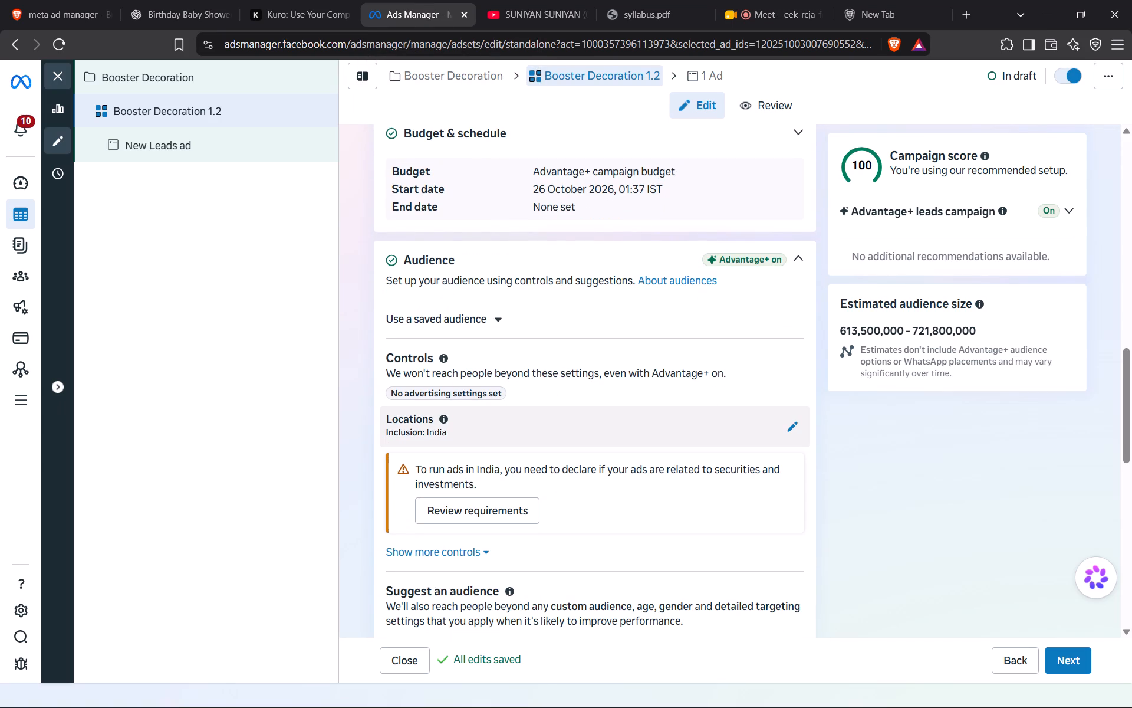
Set the city of Mumbai, Maharashtra as the ad set's included location in place of all of India.
click(795, 426)
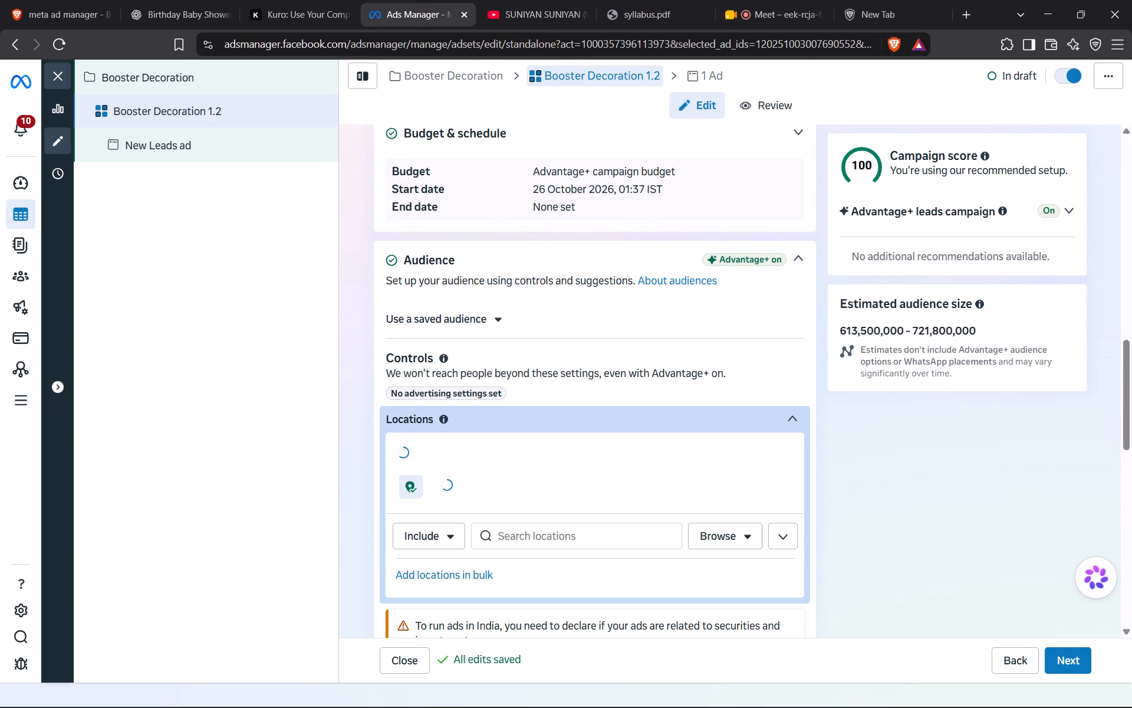
click(538, 538)
text(mumbai)
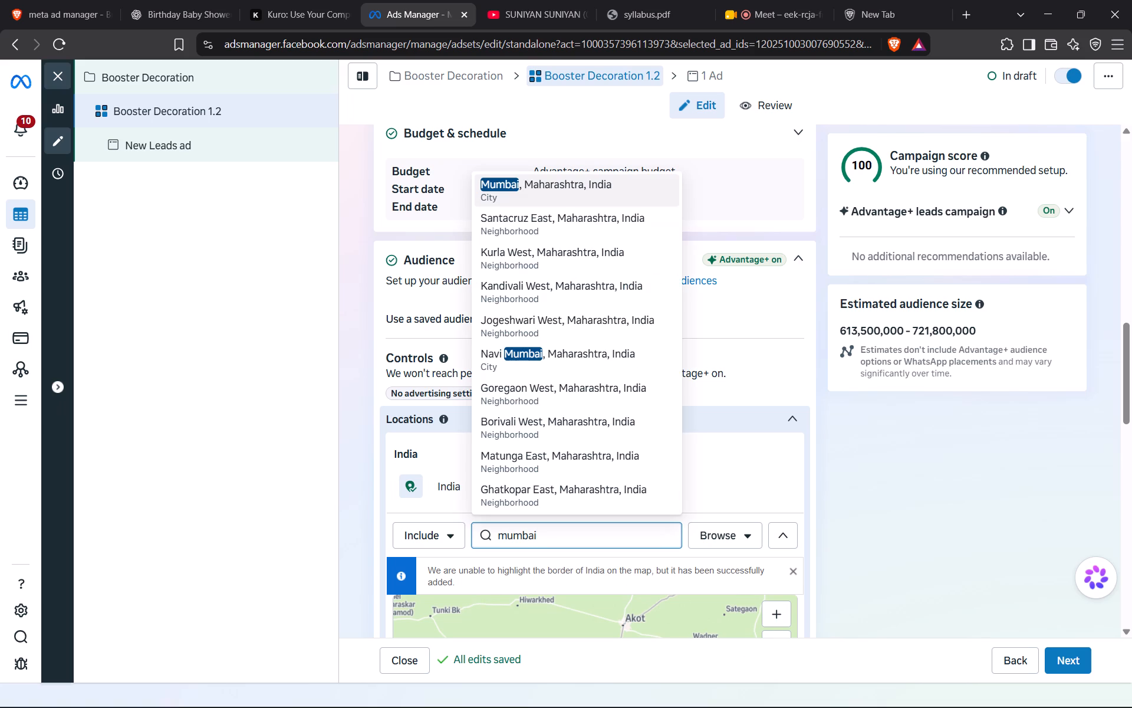
click(527, 192)
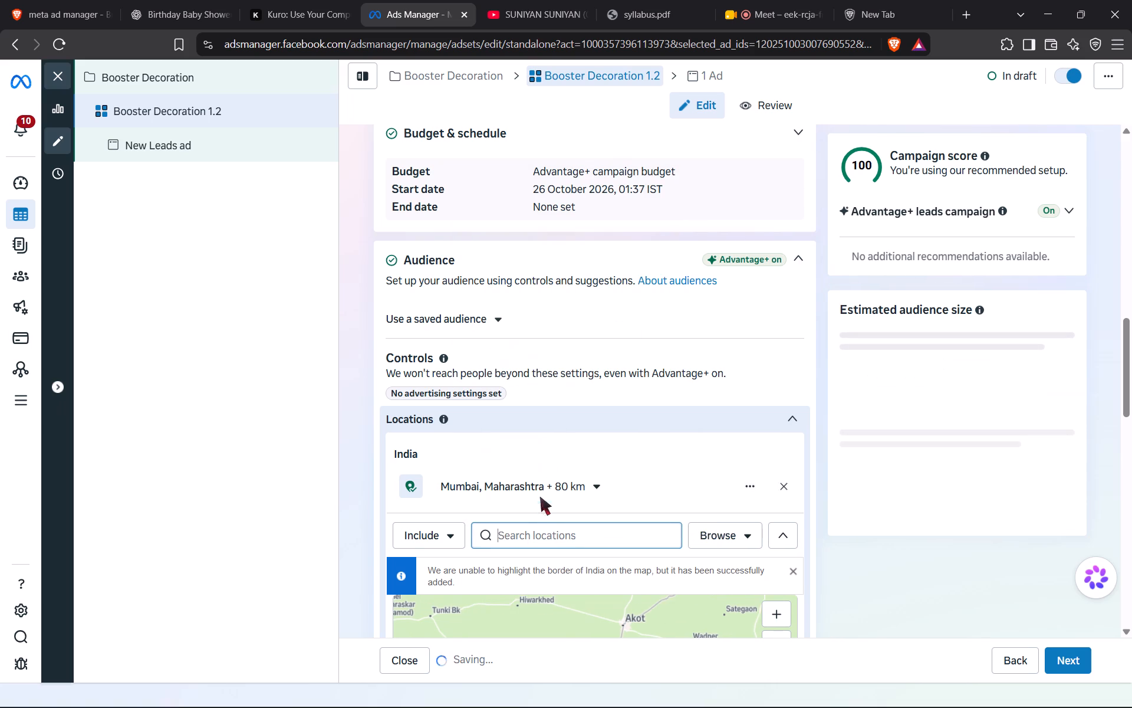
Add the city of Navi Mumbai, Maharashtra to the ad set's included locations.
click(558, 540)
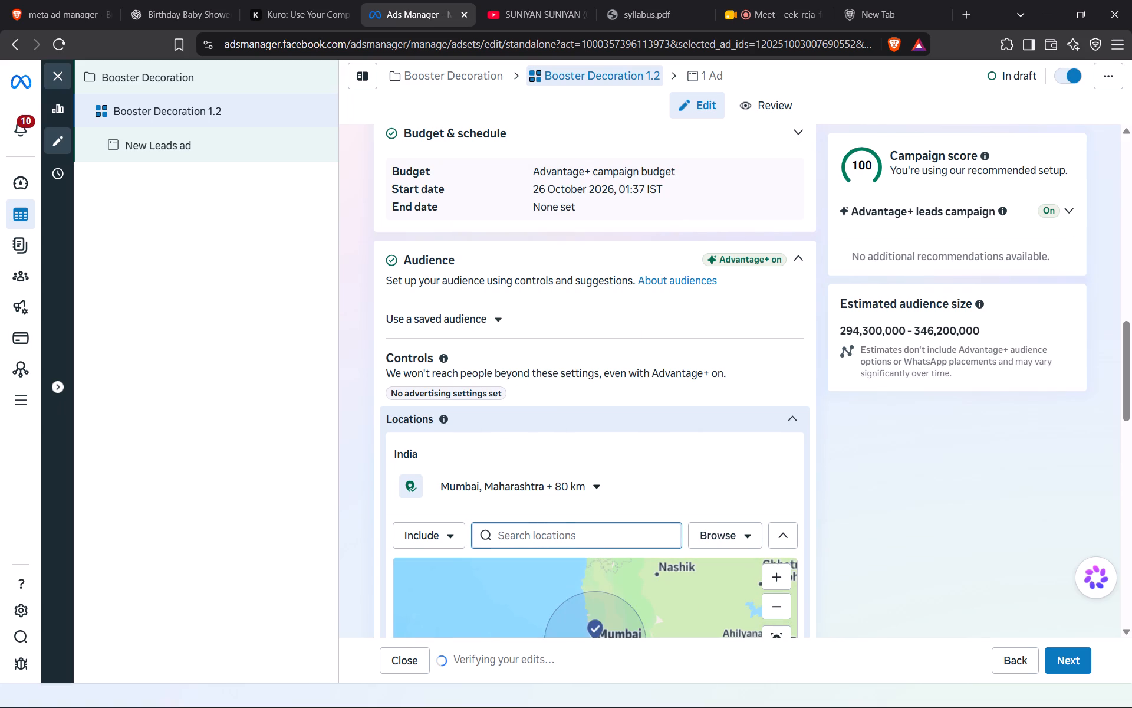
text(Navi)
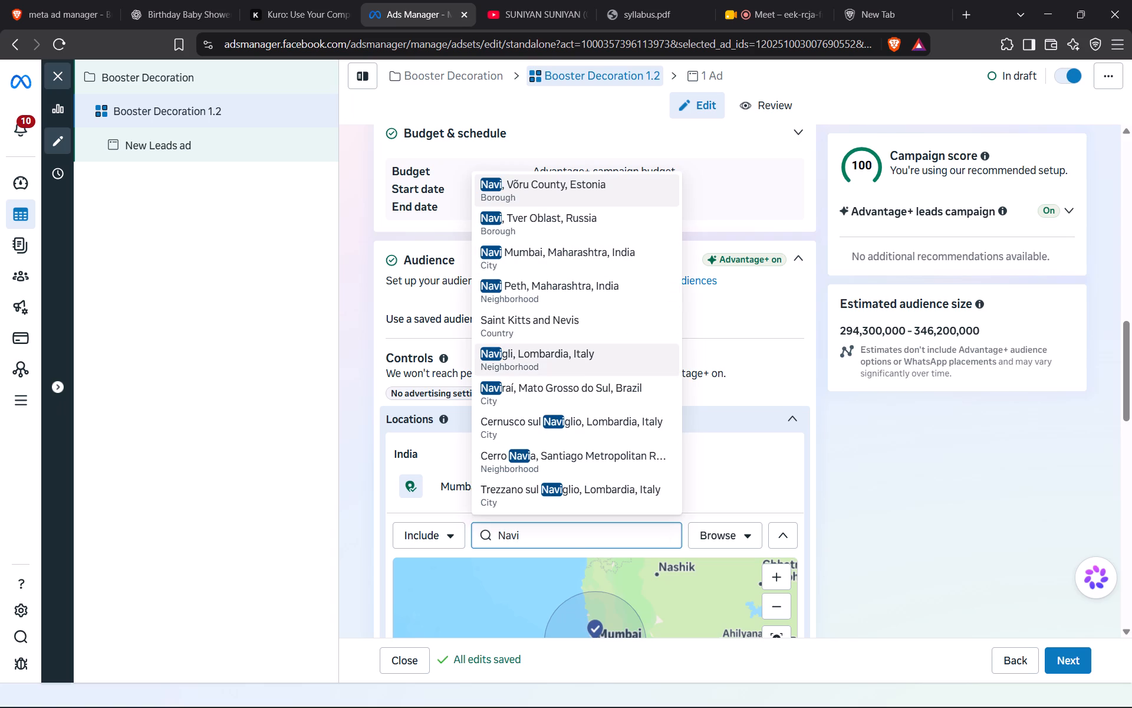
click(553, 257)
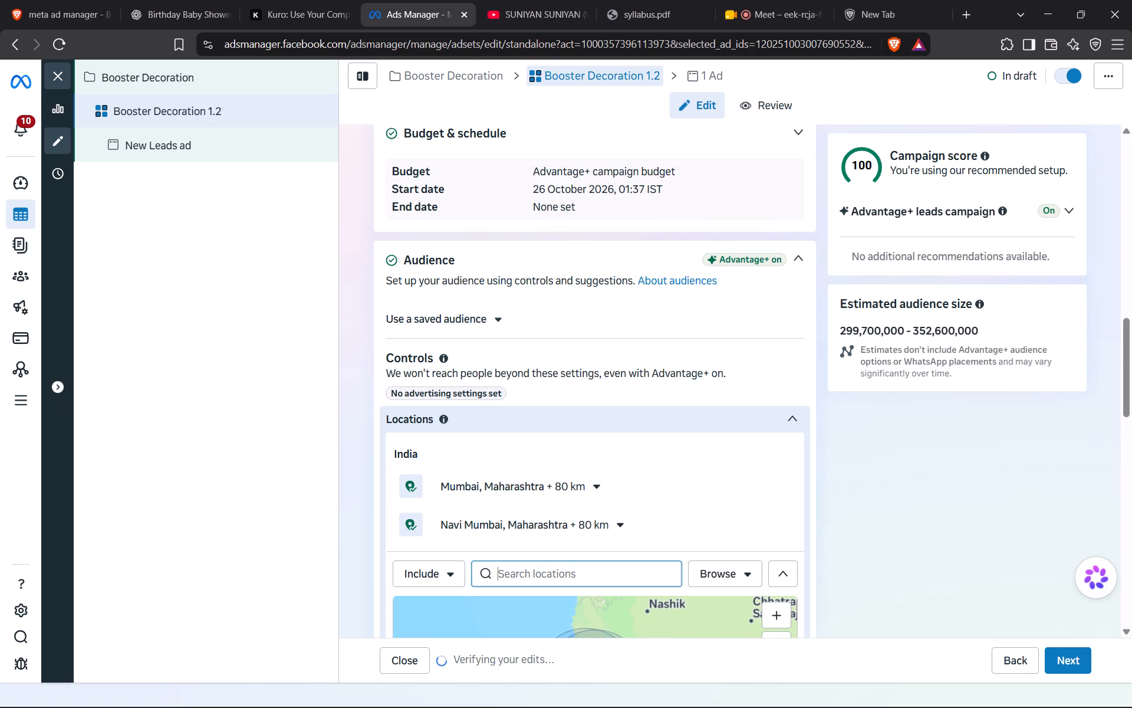
Add the city of Thane, Maharashtra to the ad set's included locations.
click(566, 571)
text(tanr)
key(BackSpace)
key(BackSpace)
key(BackSpace)
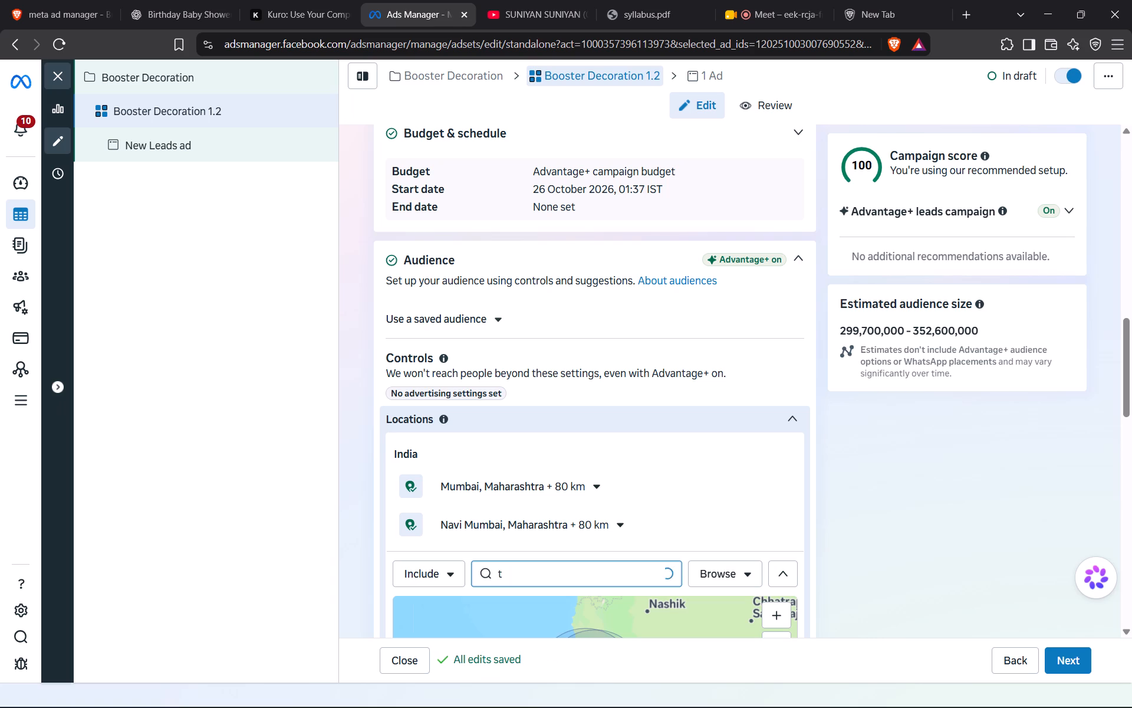
text(hane)
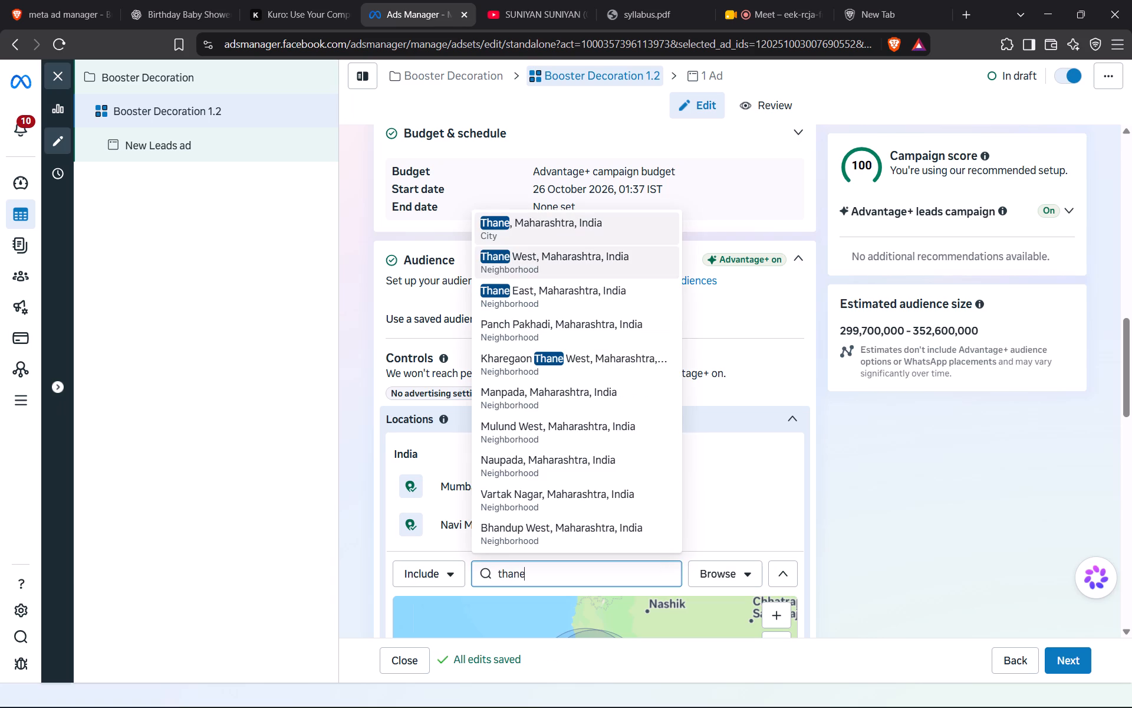
click(581, 229)
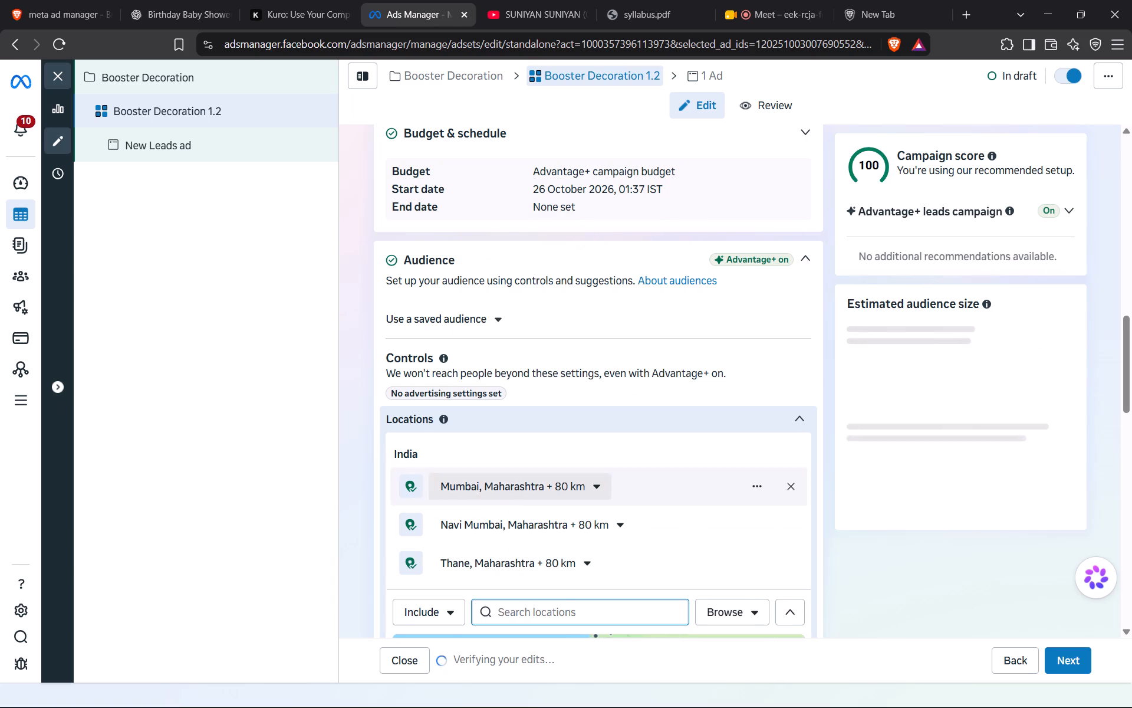
Add the city of Kalyan, Maharashtra to the ad set's included locations.
scroll(561, 589, down, 1)
click(537, 581)
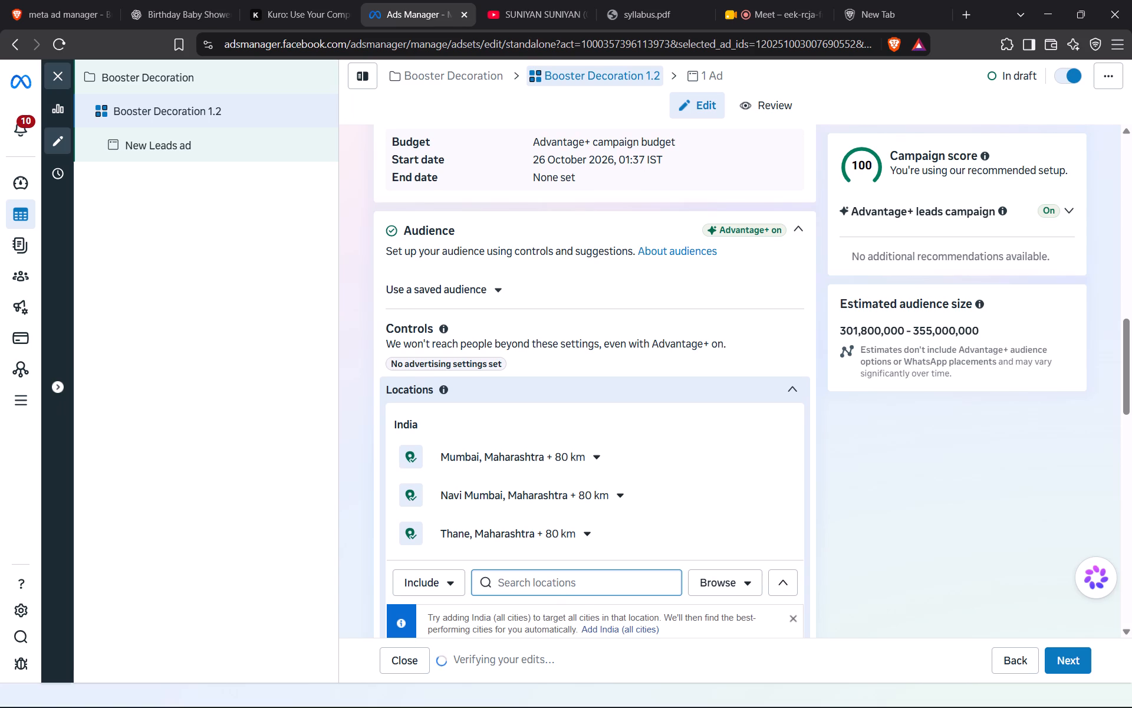
text(Kalyan)
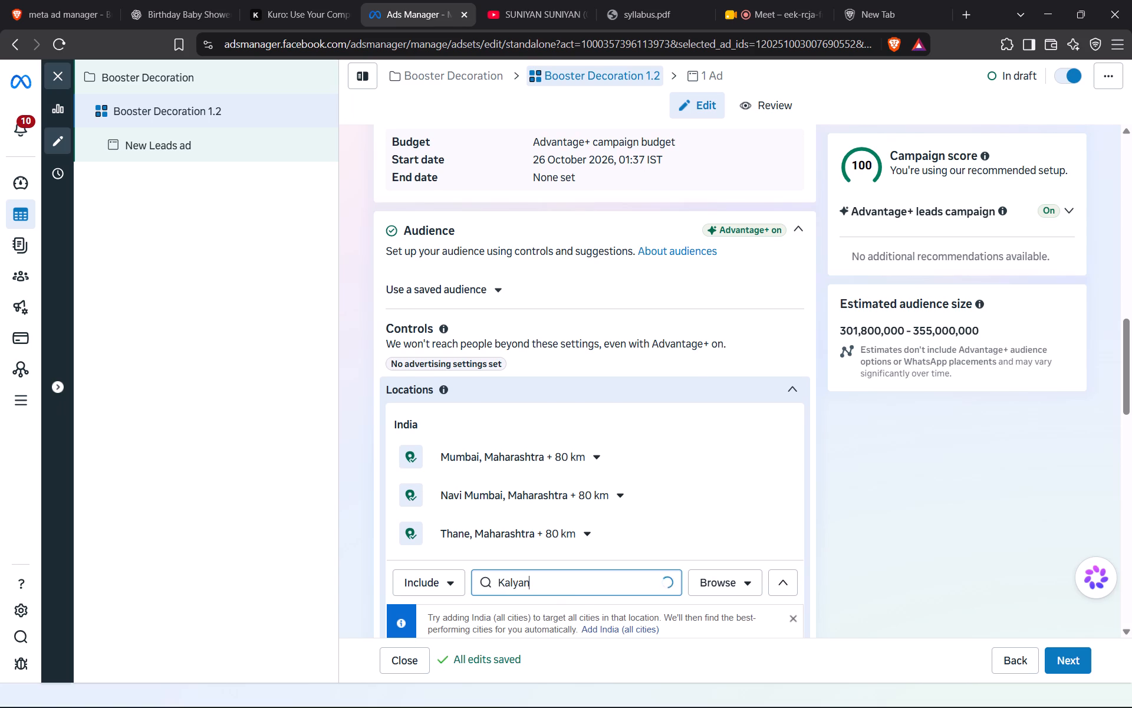
click(558, 244)
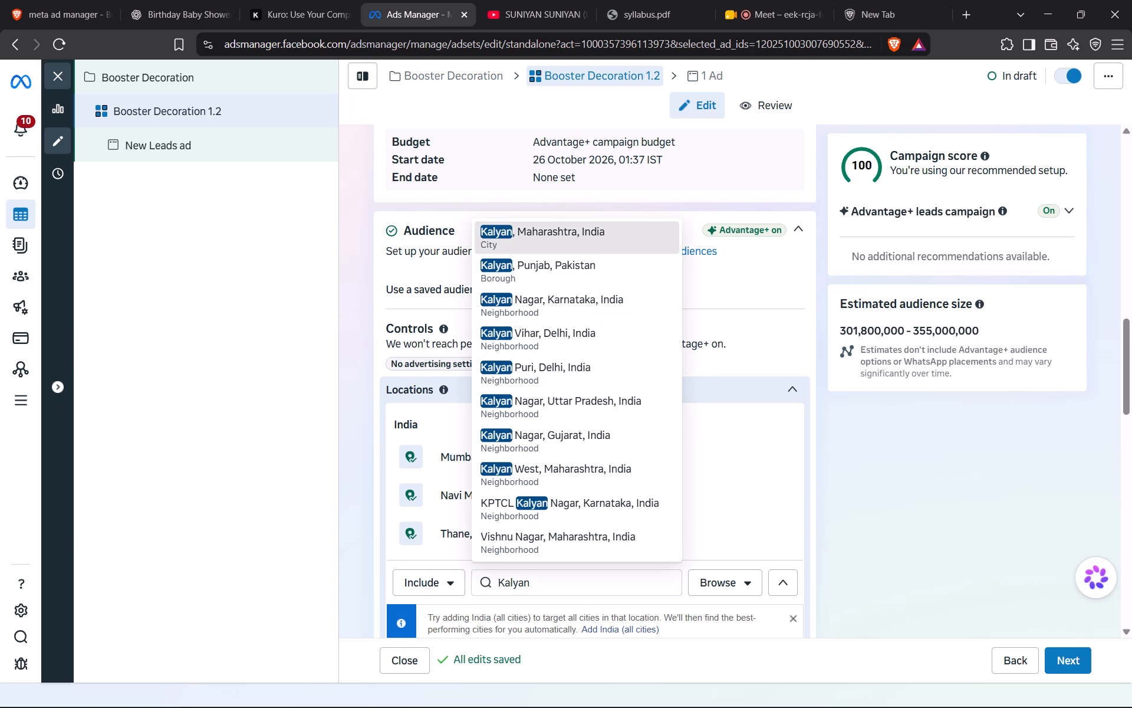
Search for "seawoods" and add the place Seawoods, Navi Mumbai to the included locations.
scroll(557, 585, down, 1)
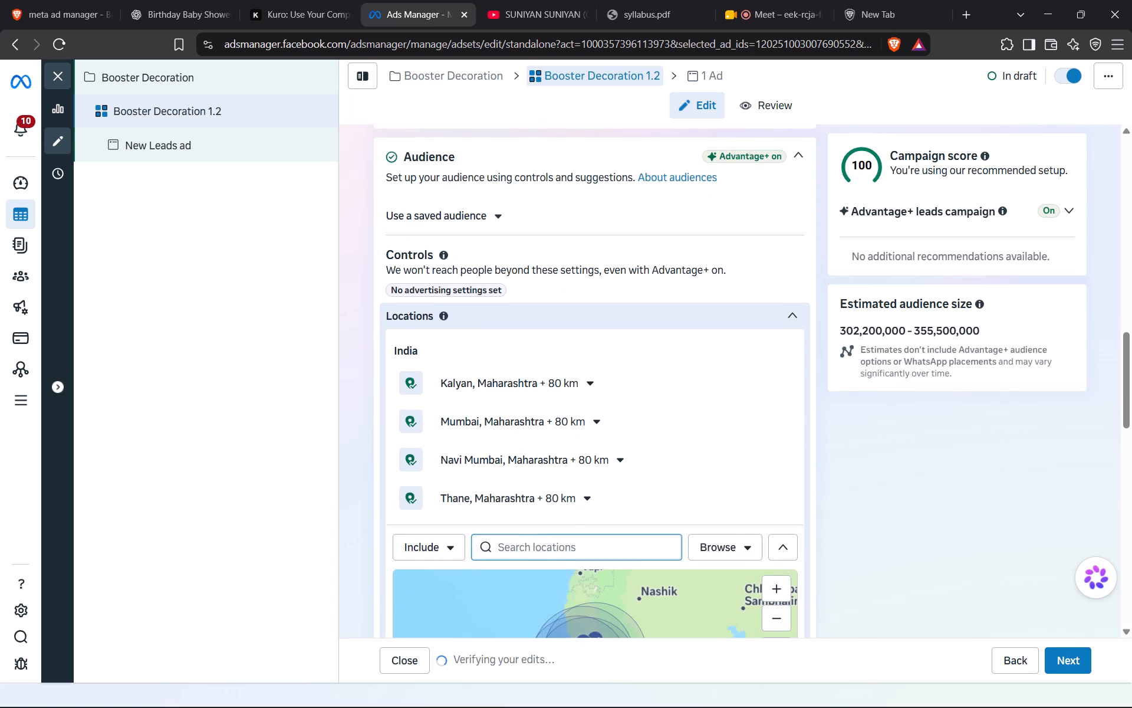
click(535, 540)
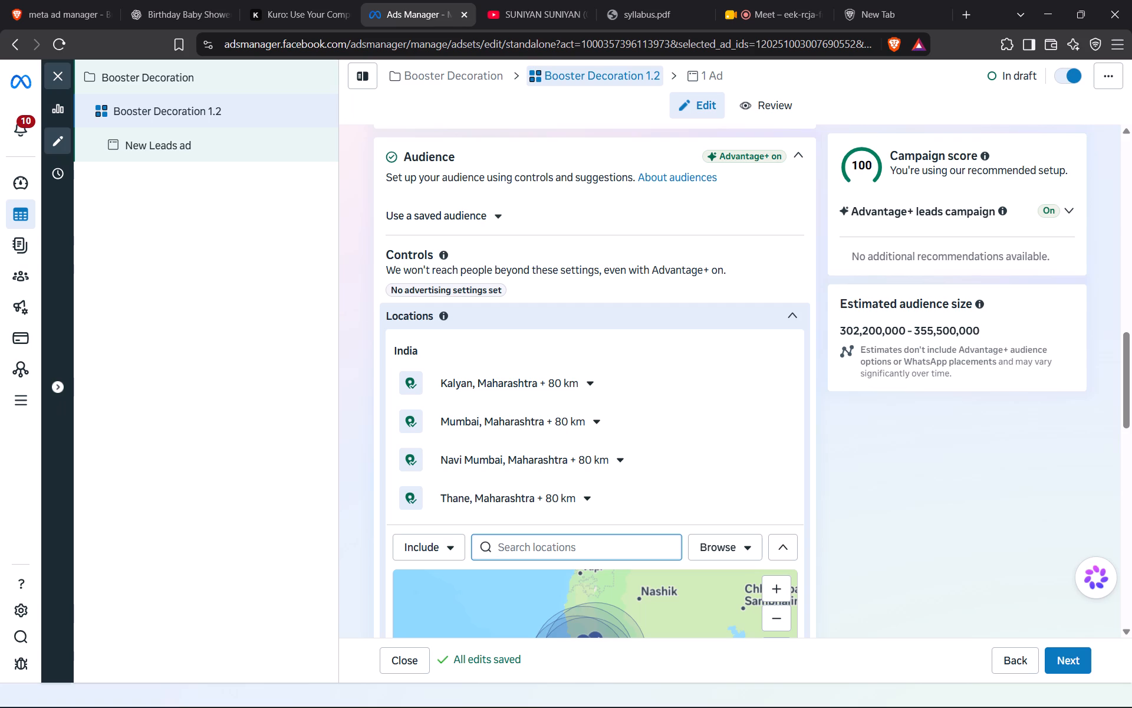
scroll(520, 471, down, 1)
click(522, 495)
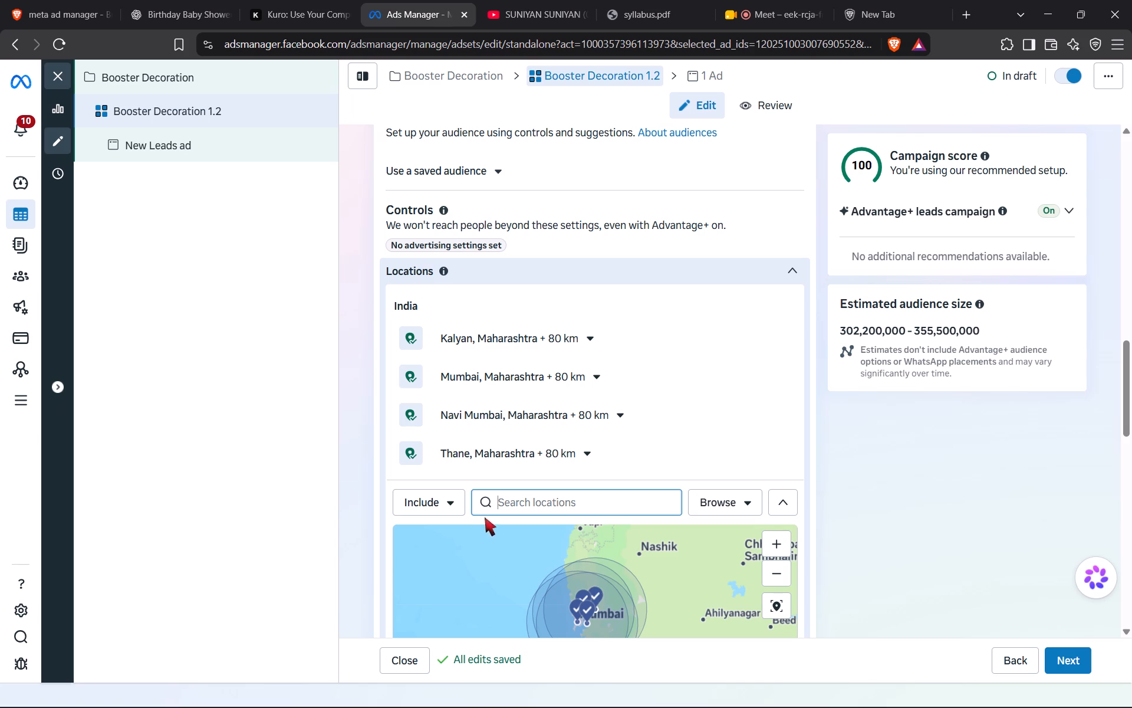
click(518, 504)
text(su)
key(BackSpace)
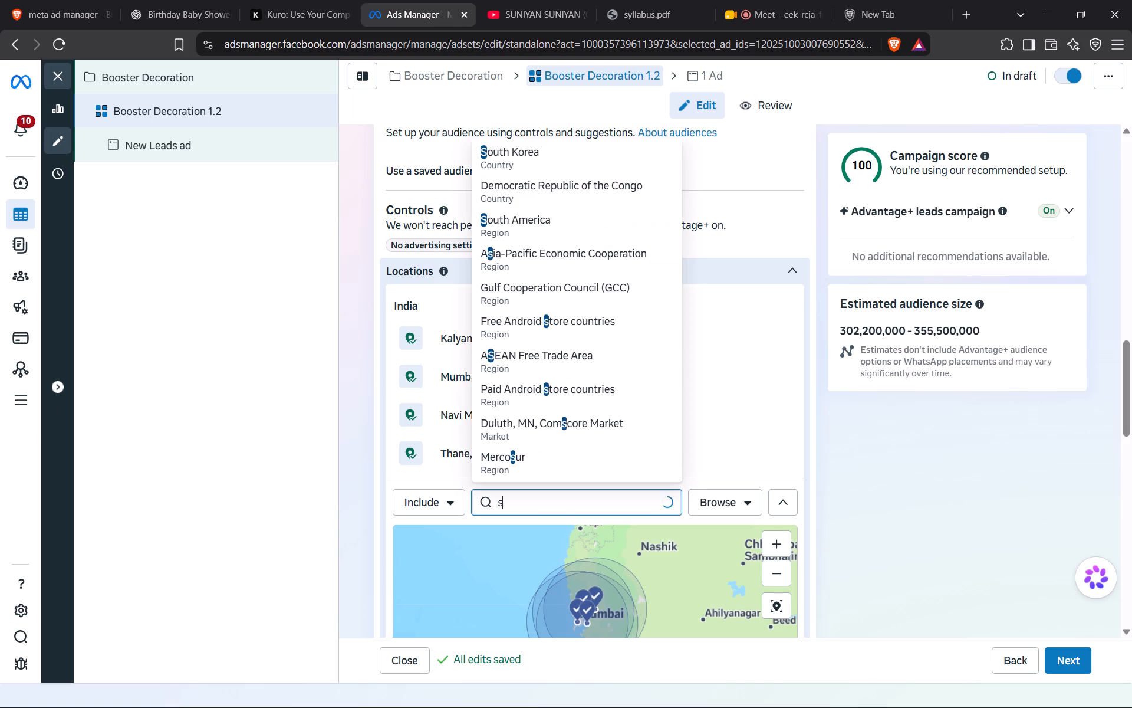
key(BackSpace)
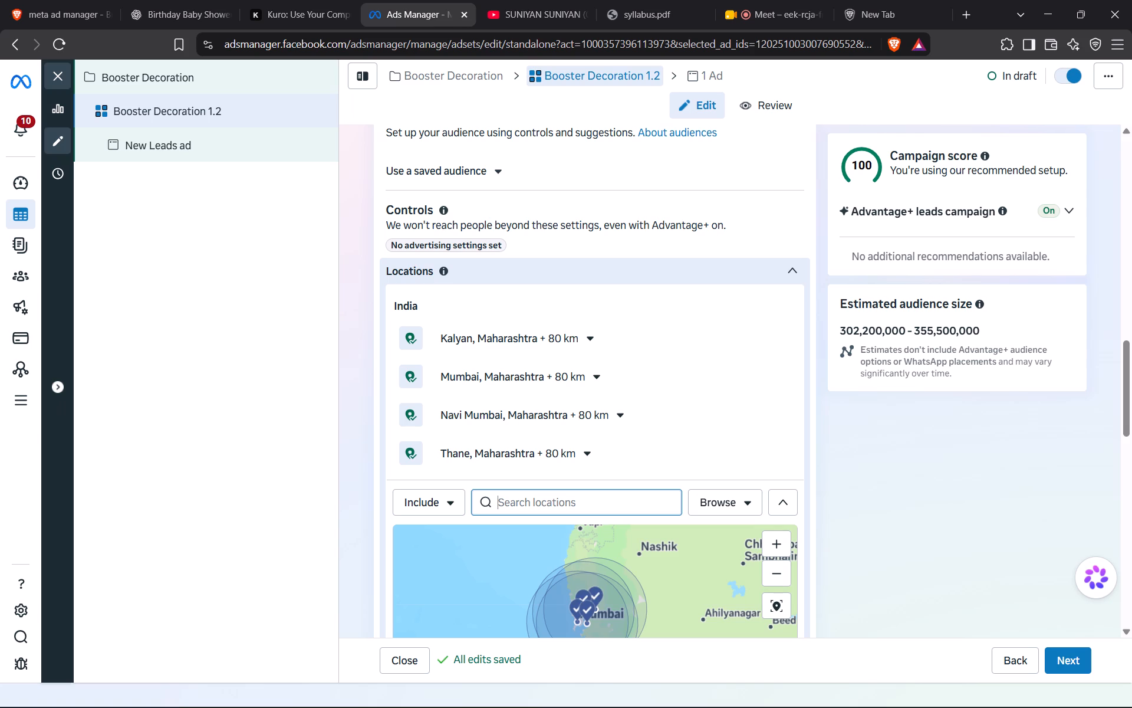
text(seawooss)
key(BackSpace)
key(BackSpace)
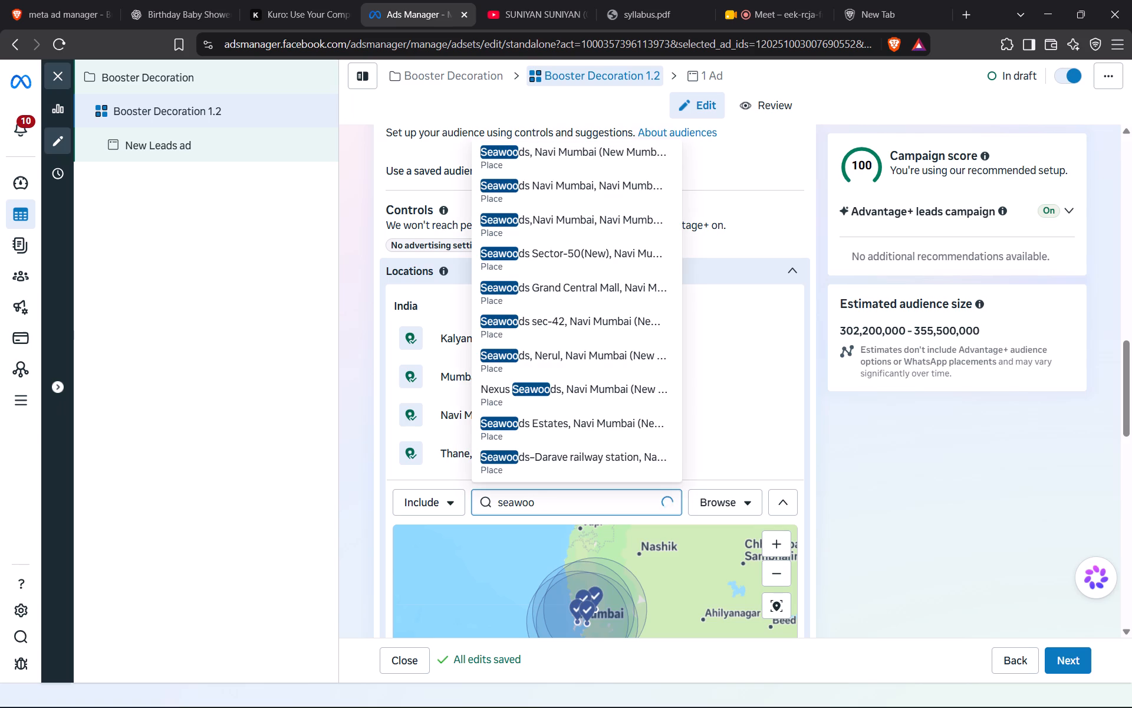
text(ds)
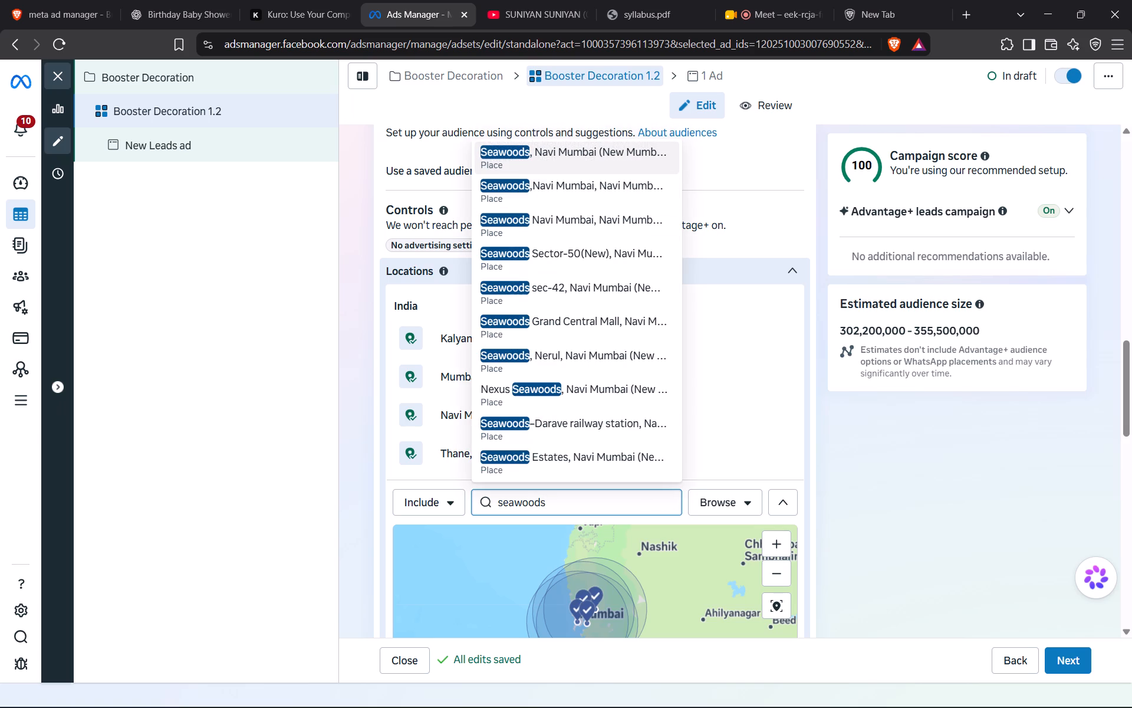
click(591, 161)
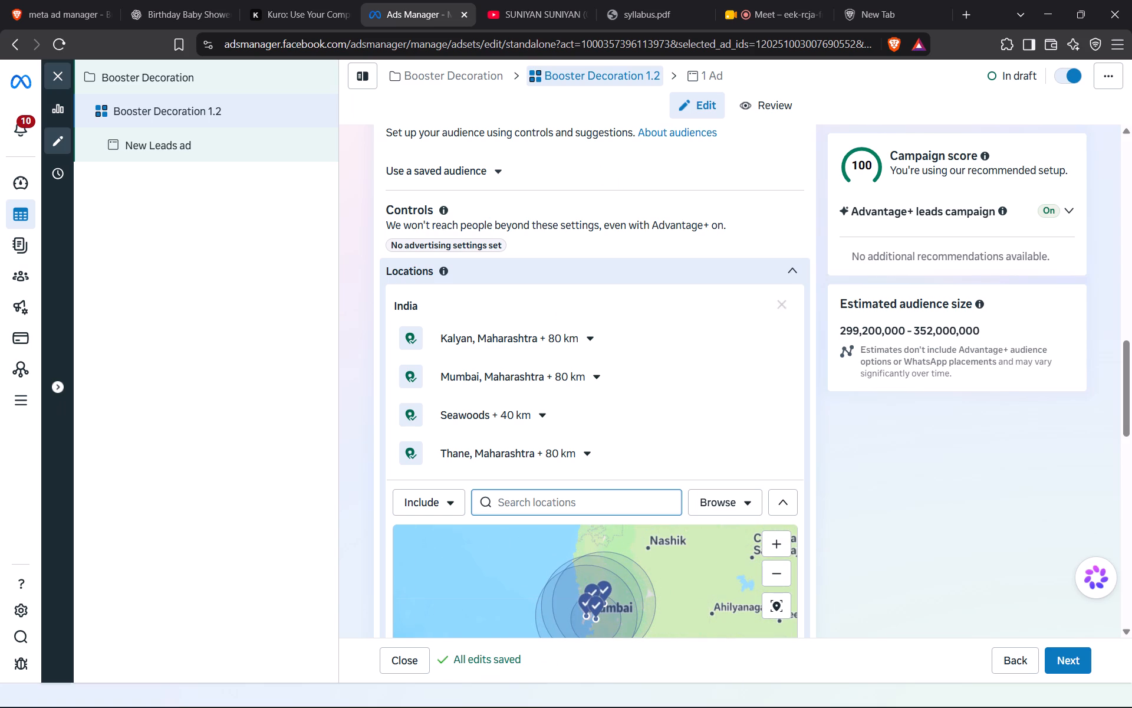
Set the targeting radius around Seawoods to 5 km.
click(544, 416)
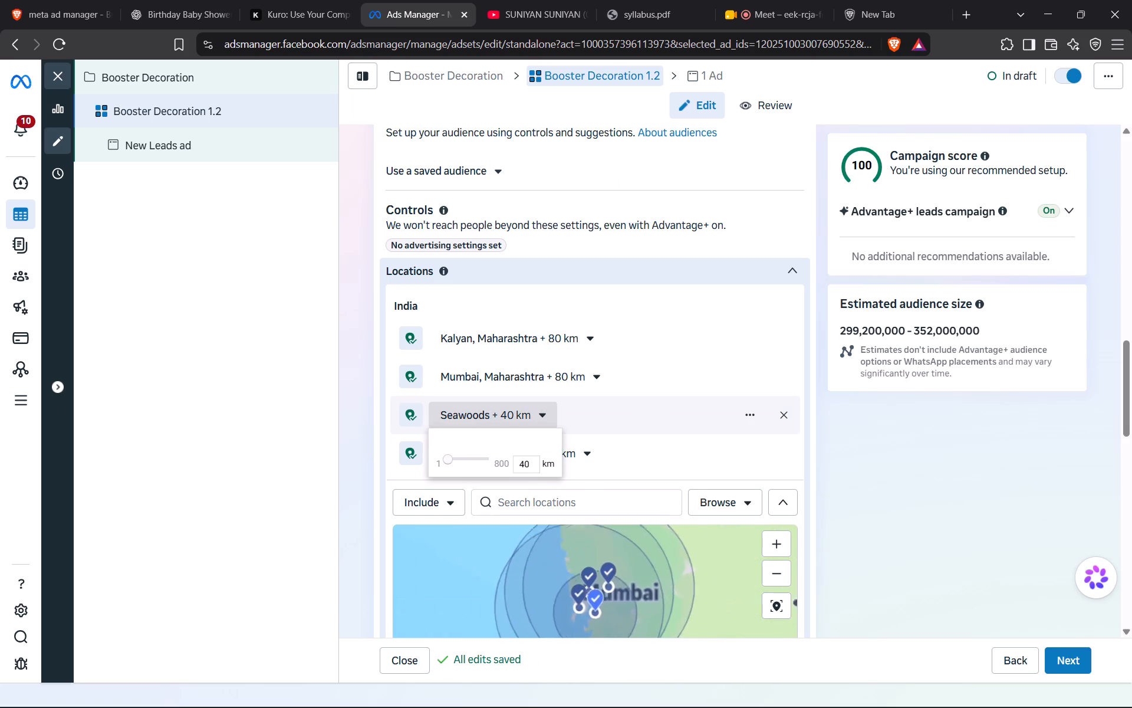
click(534, 463)
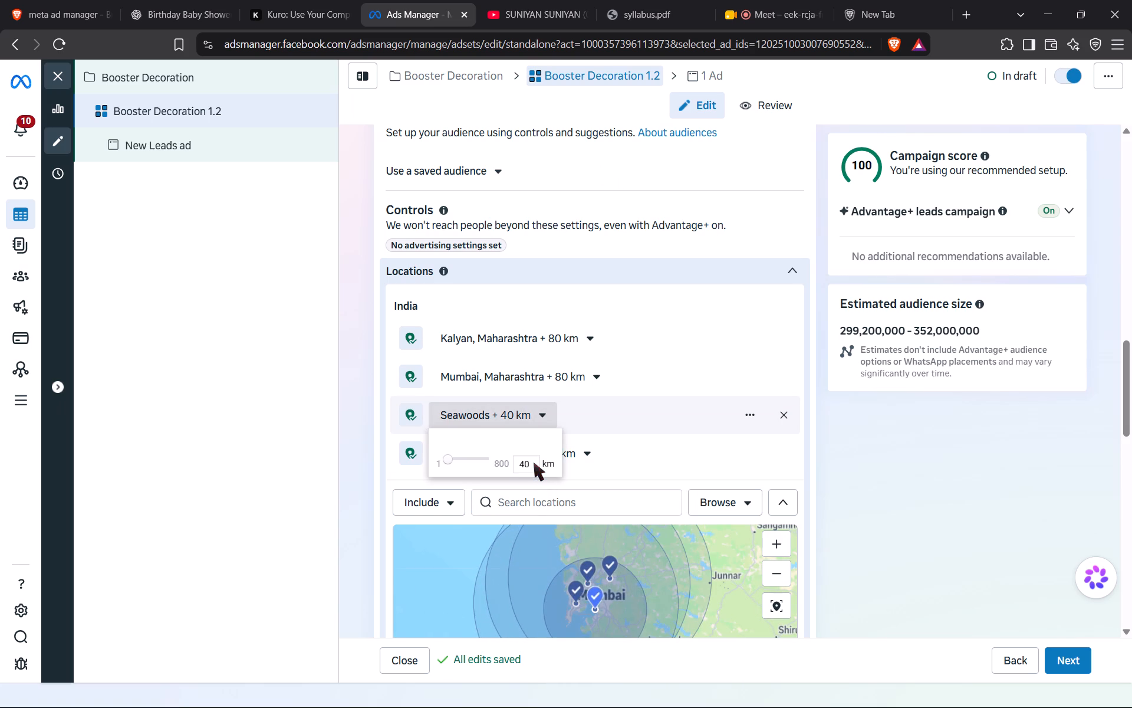
key(BackSpace)
key(BackSpace)
key(5)
key(Return)
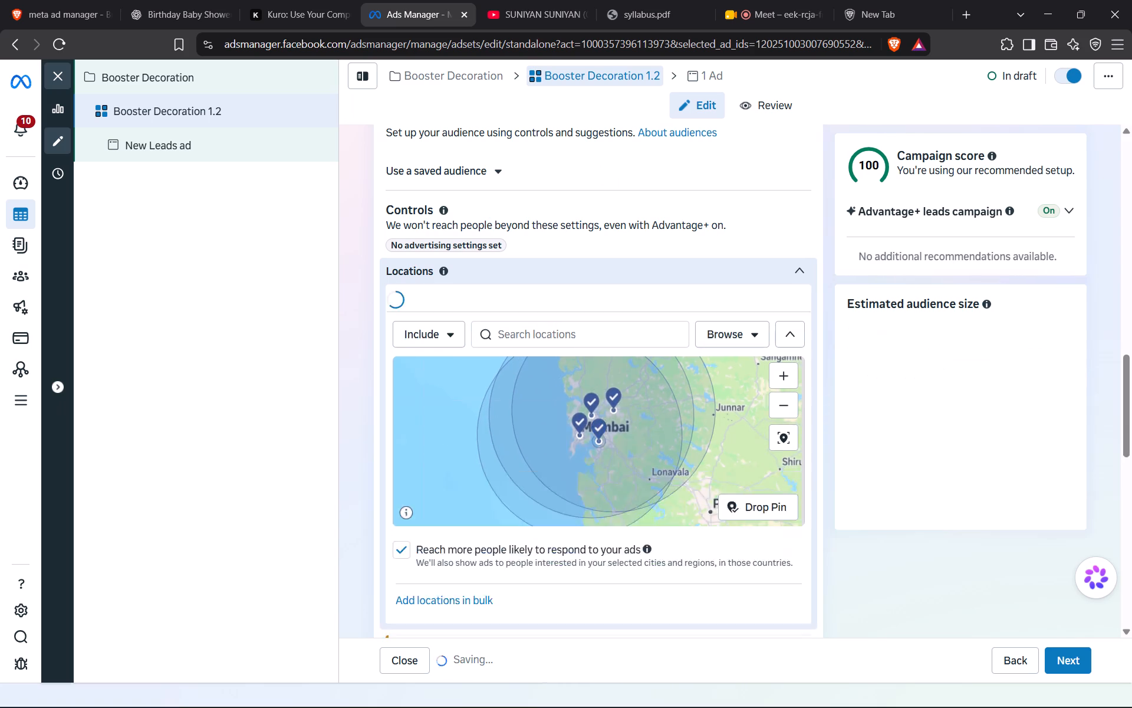
Set the targeting radius around Kalyan, Maharashtra to 17 km.
click(587, 337)
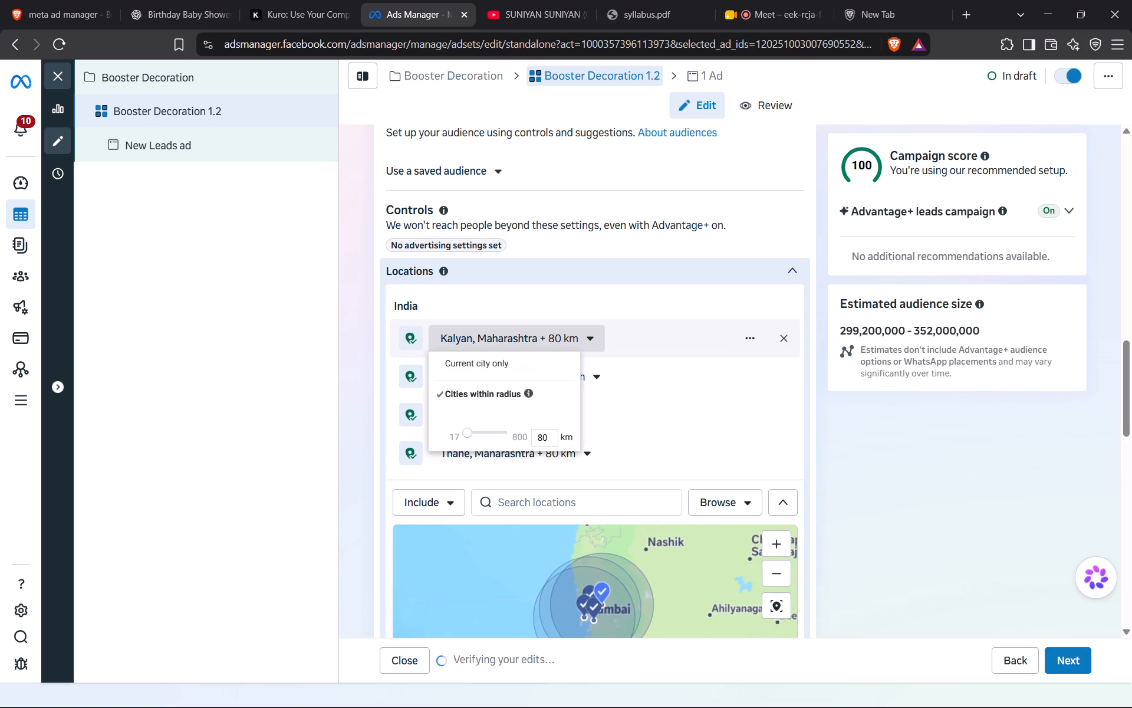
click(548, 434)
key(BackSpace)
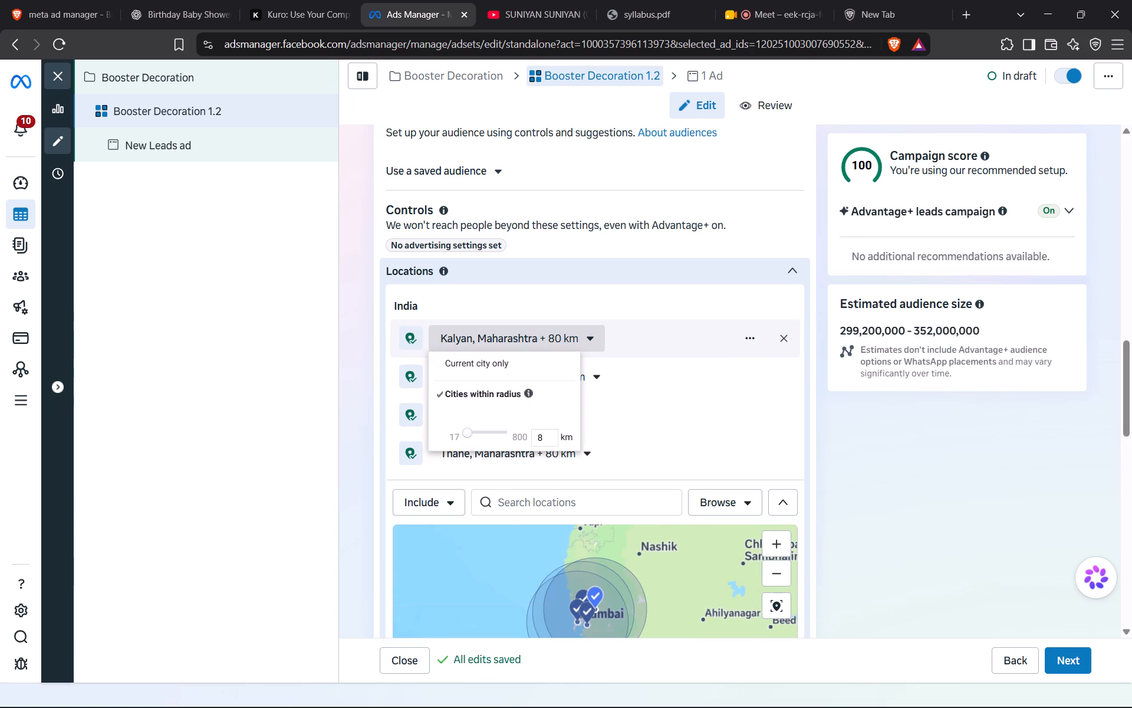
key(BackSpace)
text(17)
key(Return)
Set the targeting radius around Mumbai, Maharashtra to 17 km.
click(595, 378)
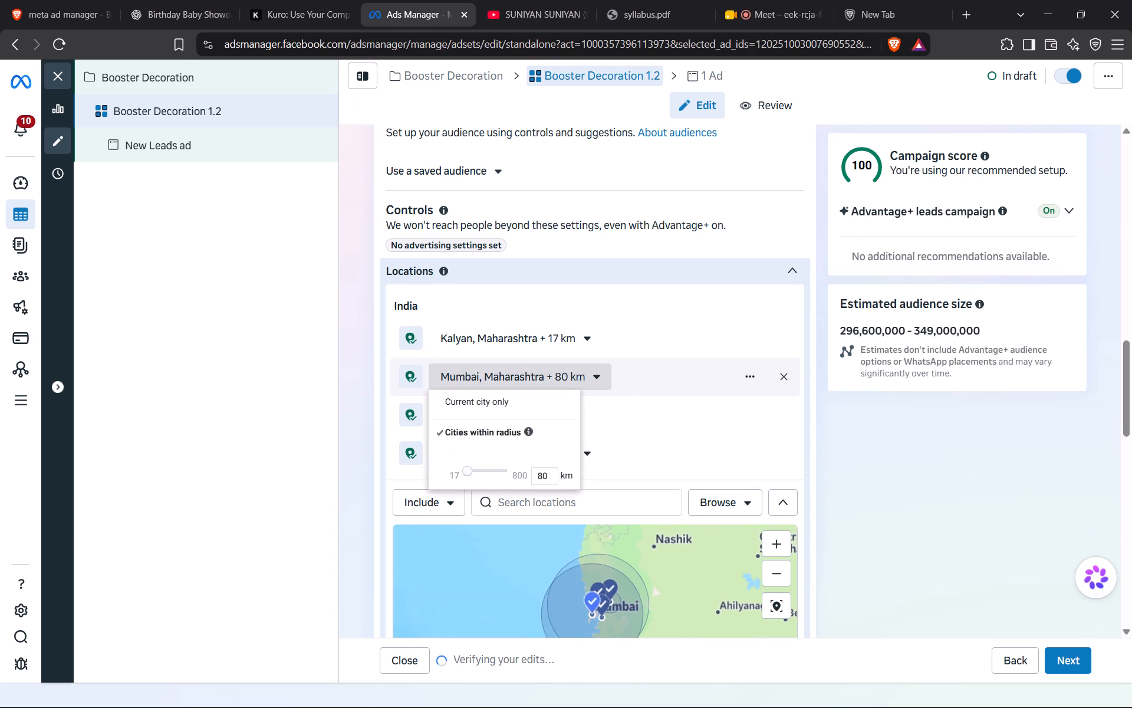
click(549, 471)
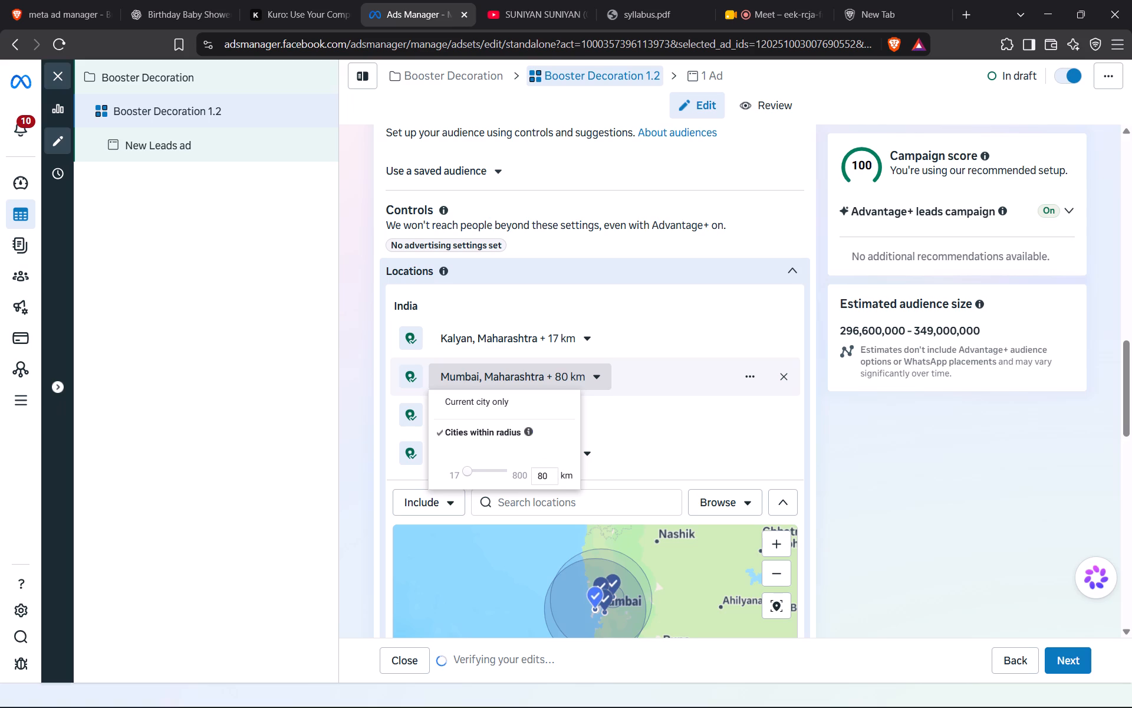
key(BackSpace)
key(BackSpace)
text(17)
key(Return)
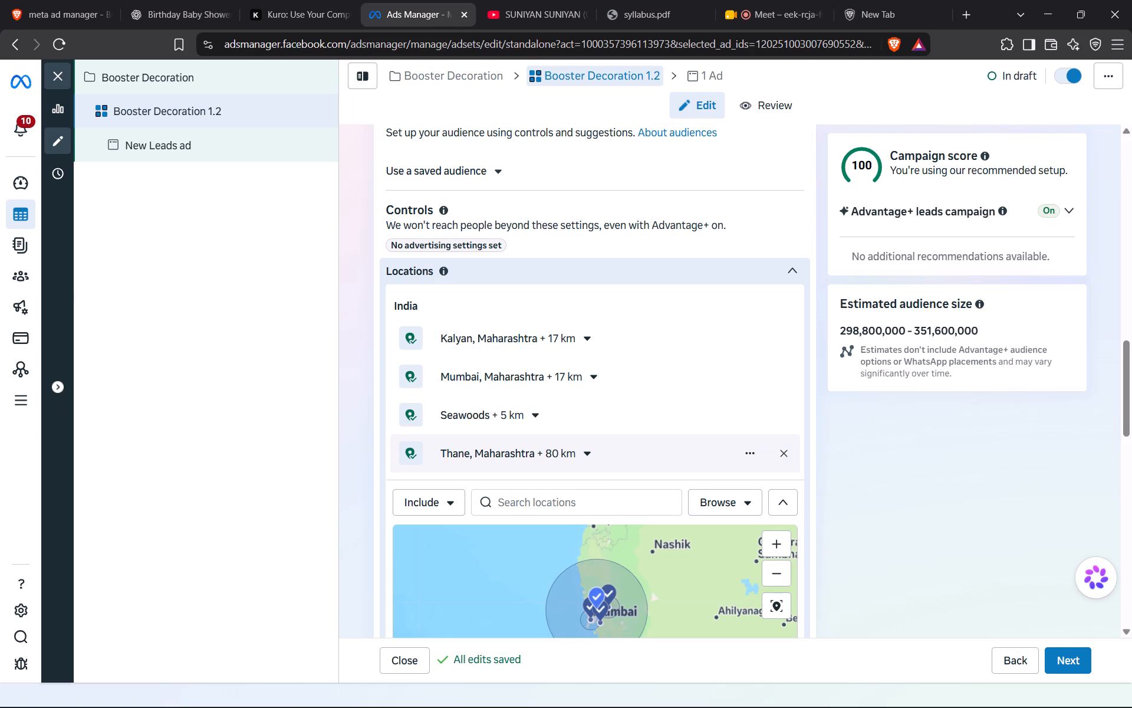
Set the targeting radius around Thane, Maharashtra to 17 km.
click(564, 461)
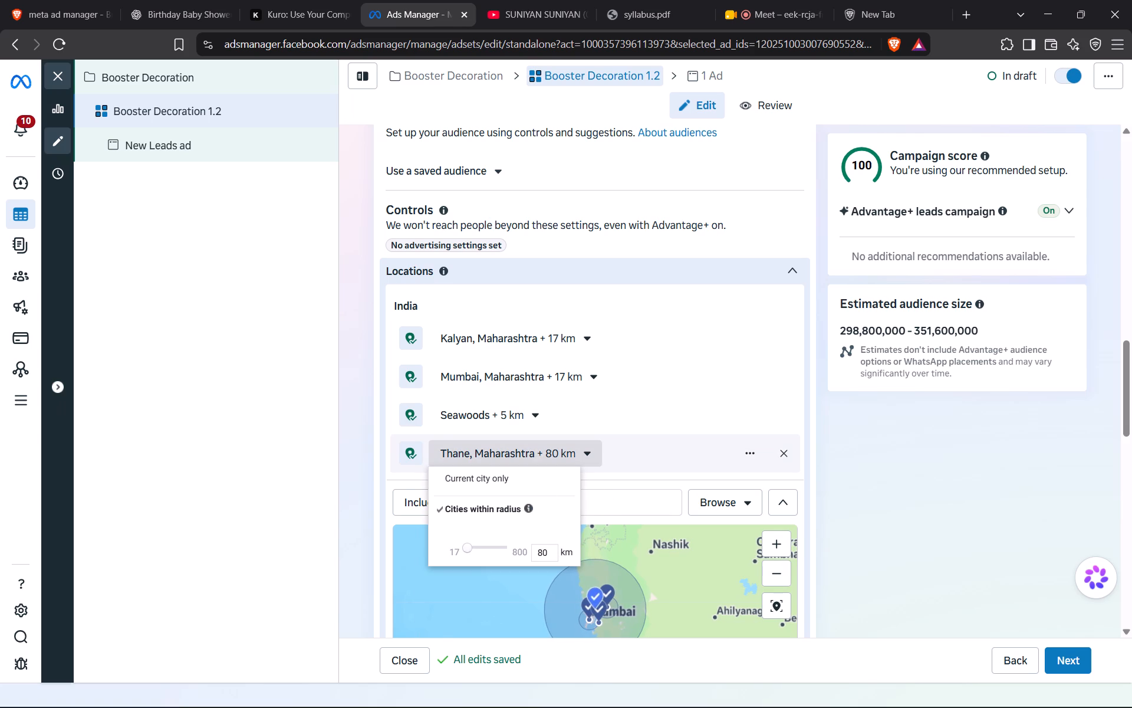
click(547, 548)
key(BackSpace)
key(BackSpace)
text(17)
key(Return)
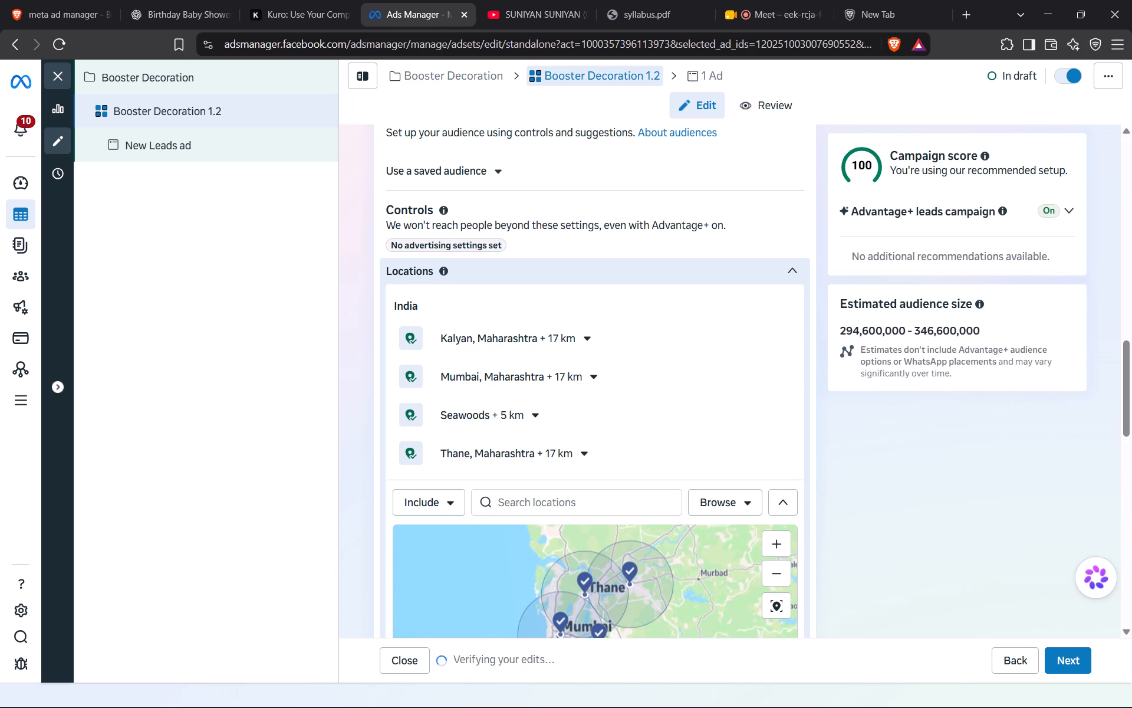
Search the ad set's locations for navi mumbai and include the city Navi Mumbai, Maharashtra, India.
scroll(542, 421, down, 1)
click(548, 462)
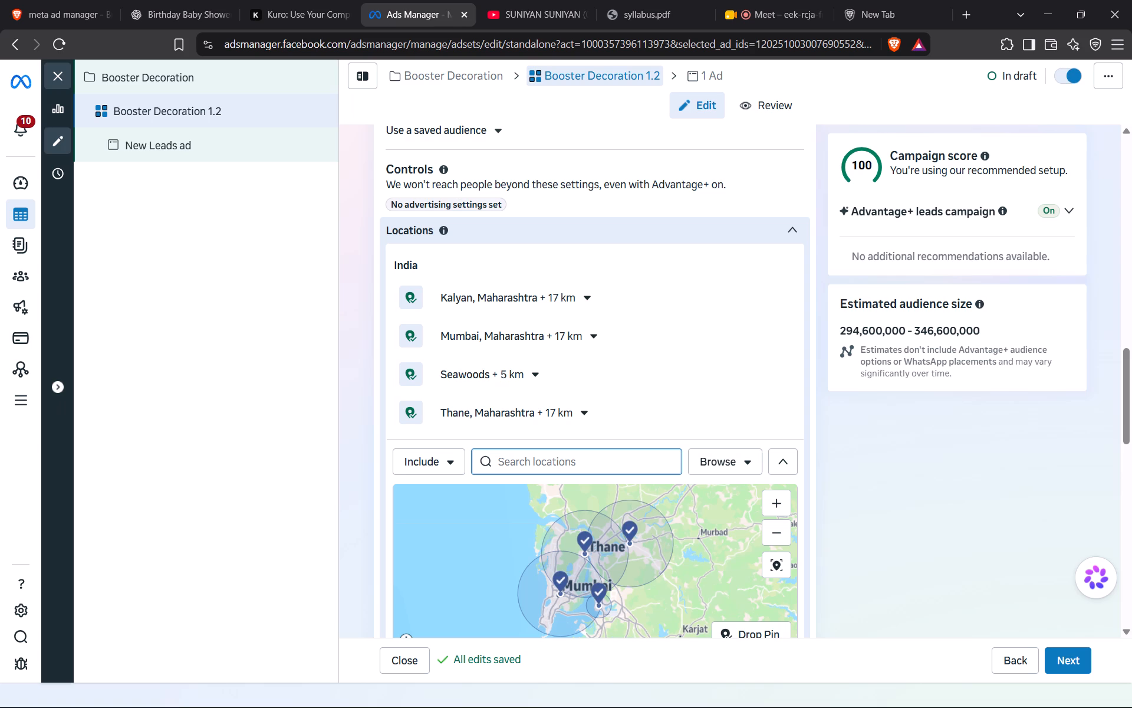
click(538, 457)
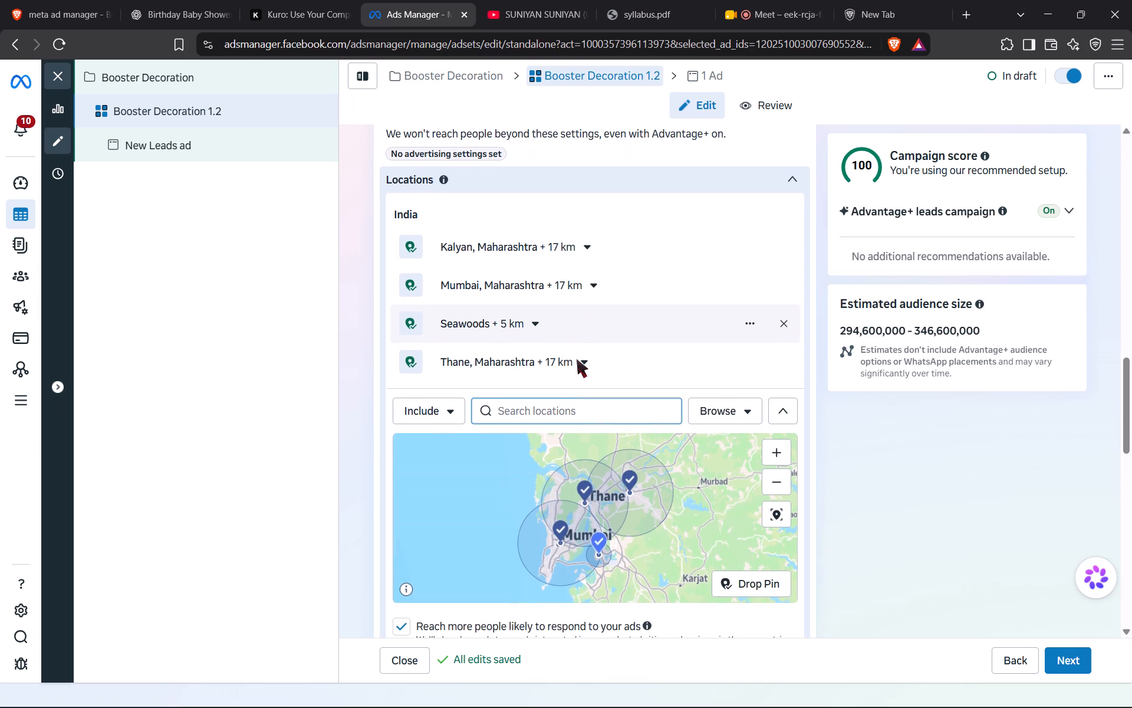
scroll(577, 359, up, 1)
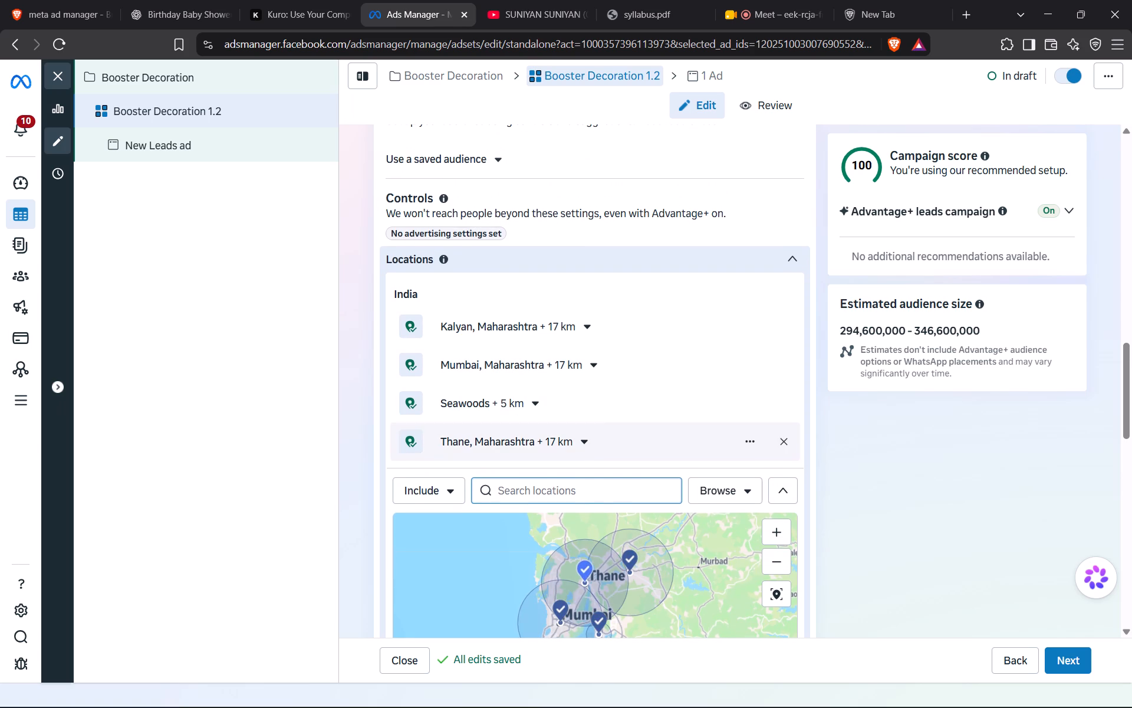
click(535, 487)
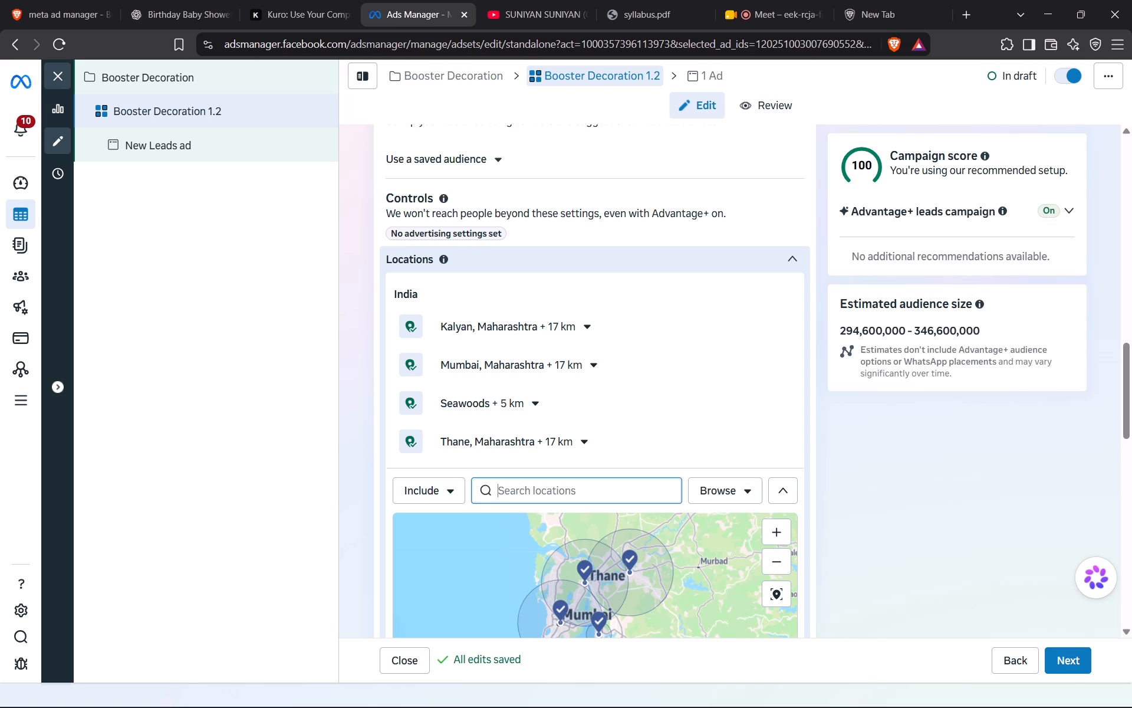
text(navi mumbai)
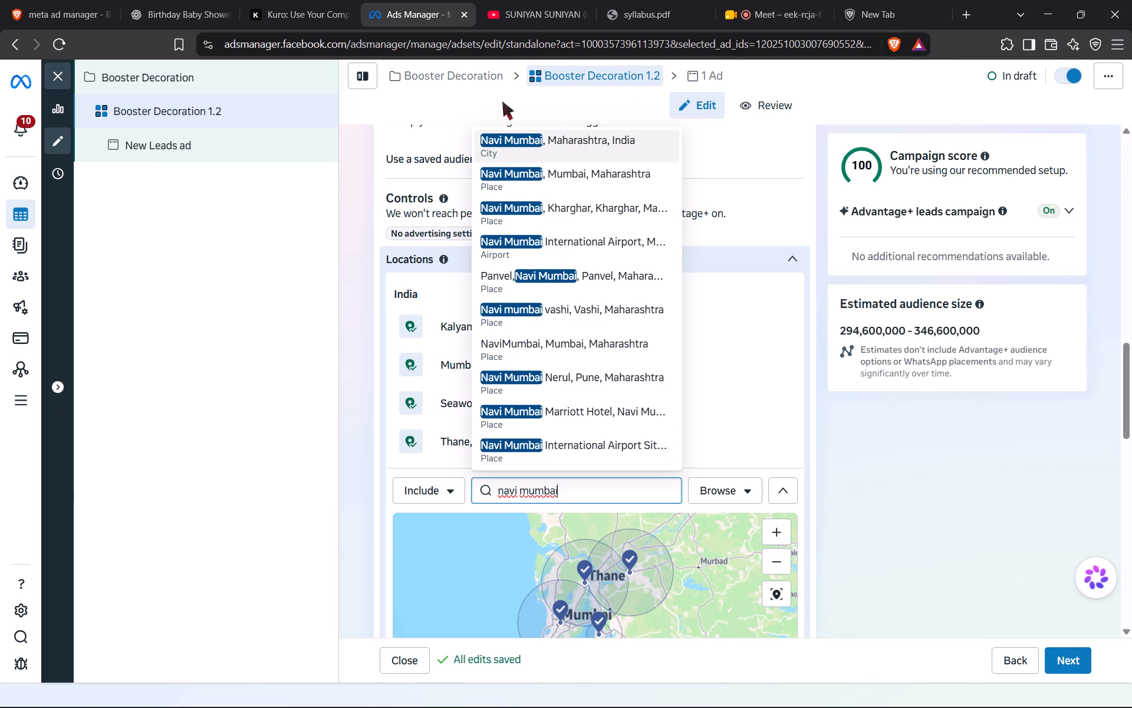
click(537, 142)
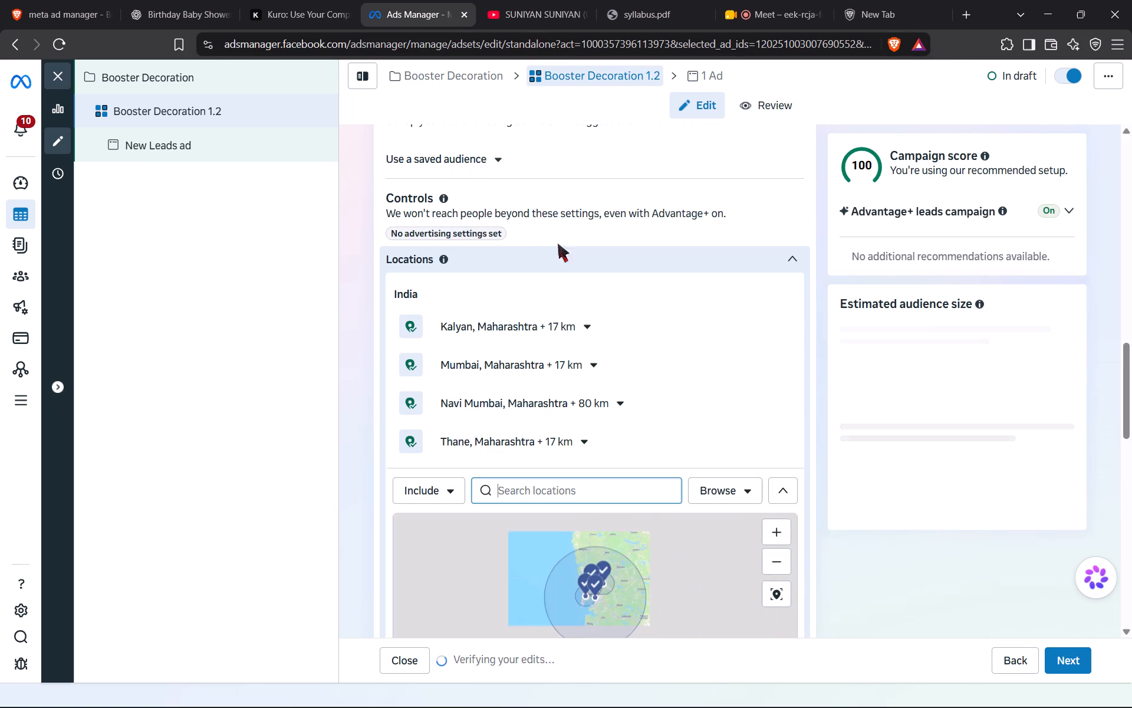
Set the targeting radius around Navi Mumbai, Maharashtra to 17 km.
click(622, 405)
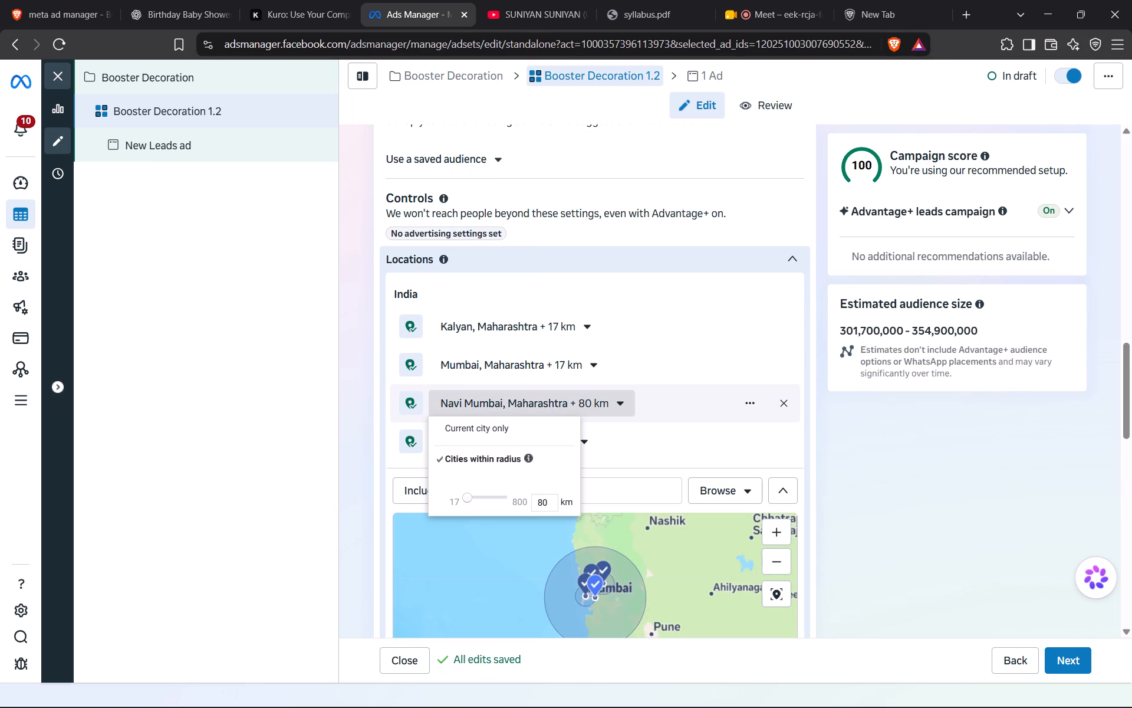
click(546, 500)
key(BackSpace)
key(BackSpace)
text(17)
key(Return)
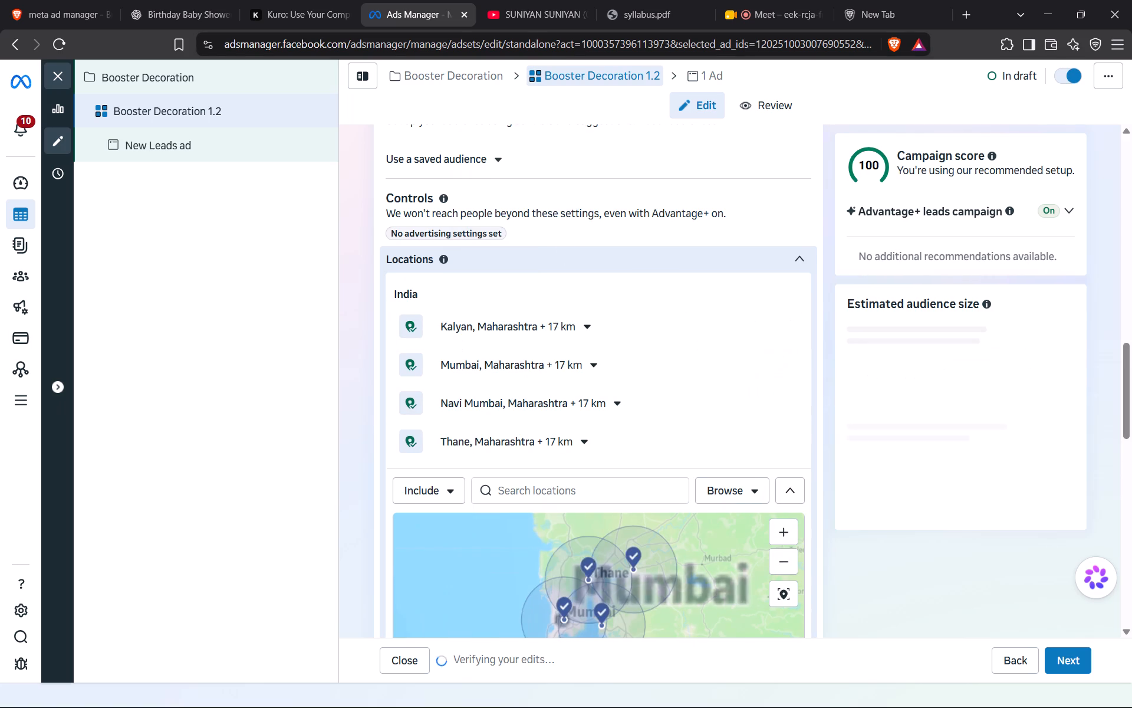
Search for churchgate and include the neighborhood Church Gate, Maharashtra, India in the targeted locations.
click(544, 492)
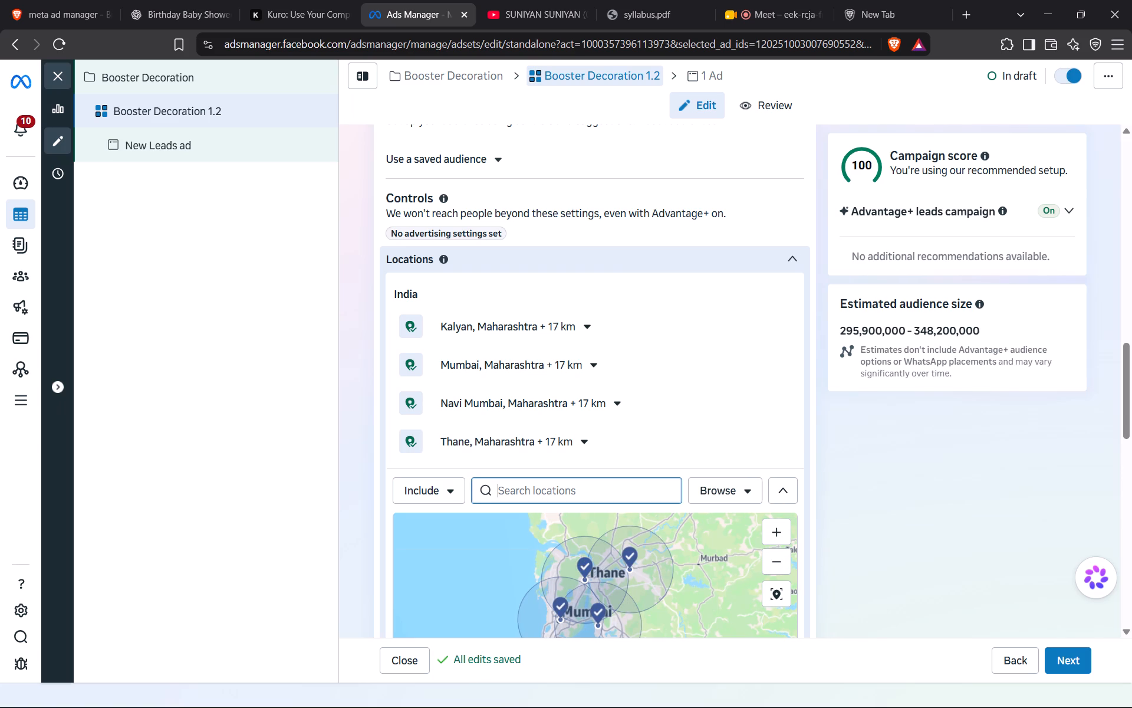
text(churchgate)
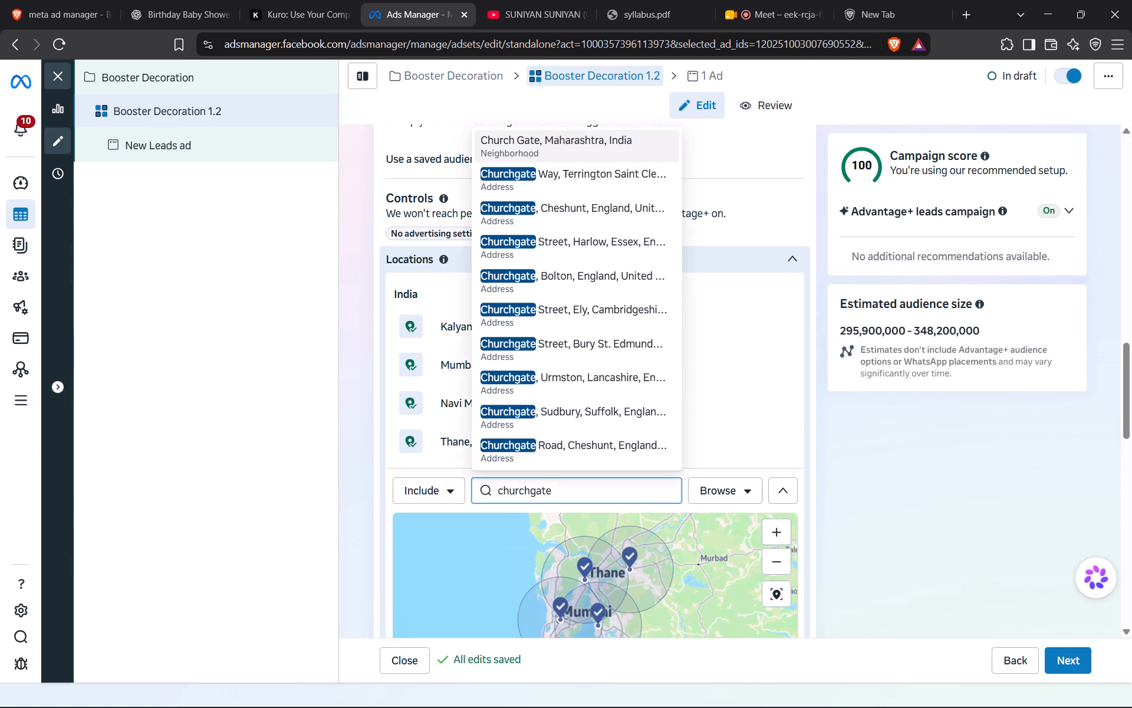
click(564, 143)
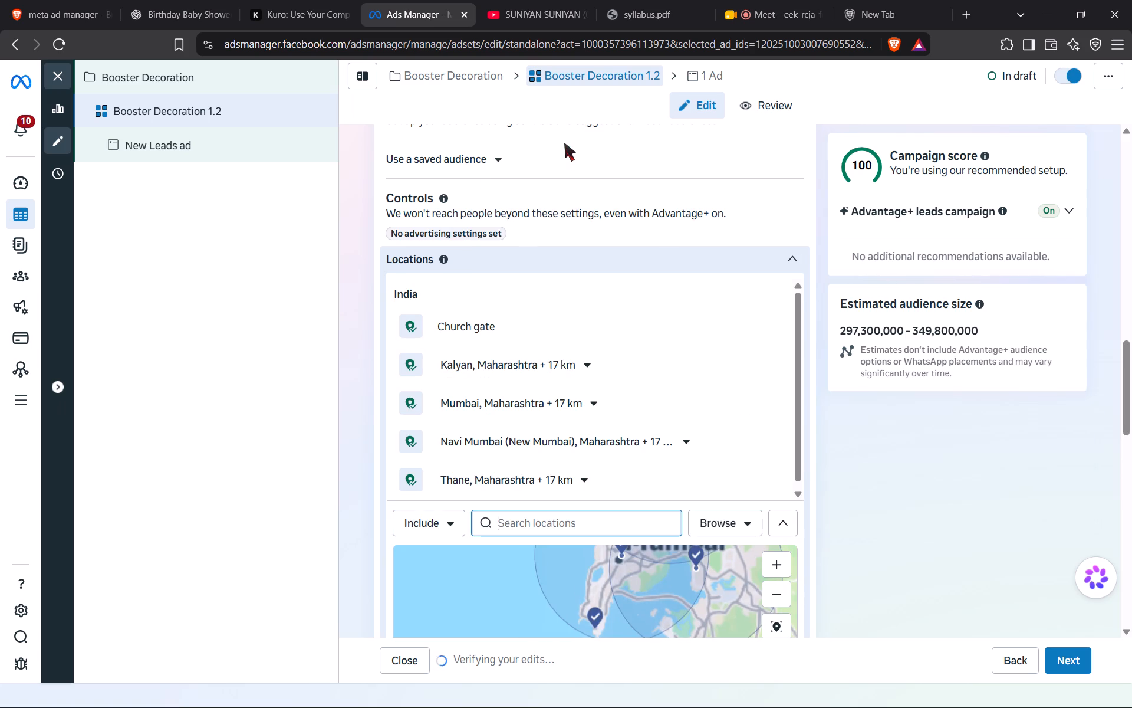
Search for bandra and include the neighborhood Bandra East, Maharashtra, India in the targeted locations.
scroll(562, 337, down, 1)
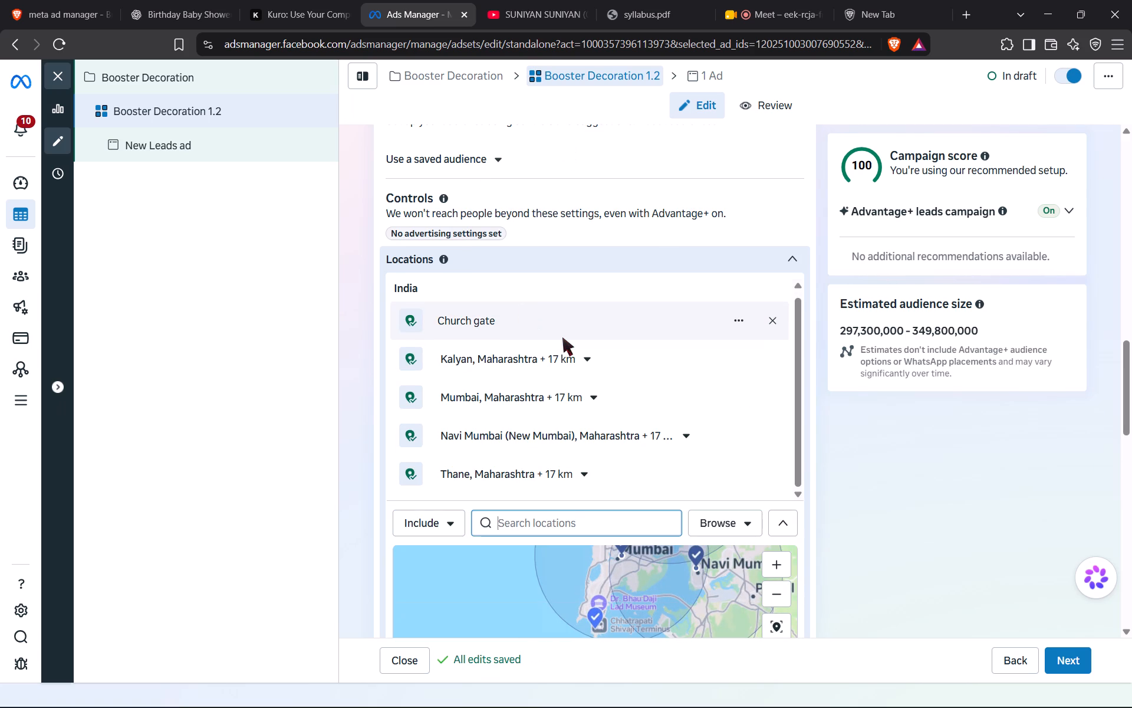
scroll(562, 337, down, 1)
click(567, 523)
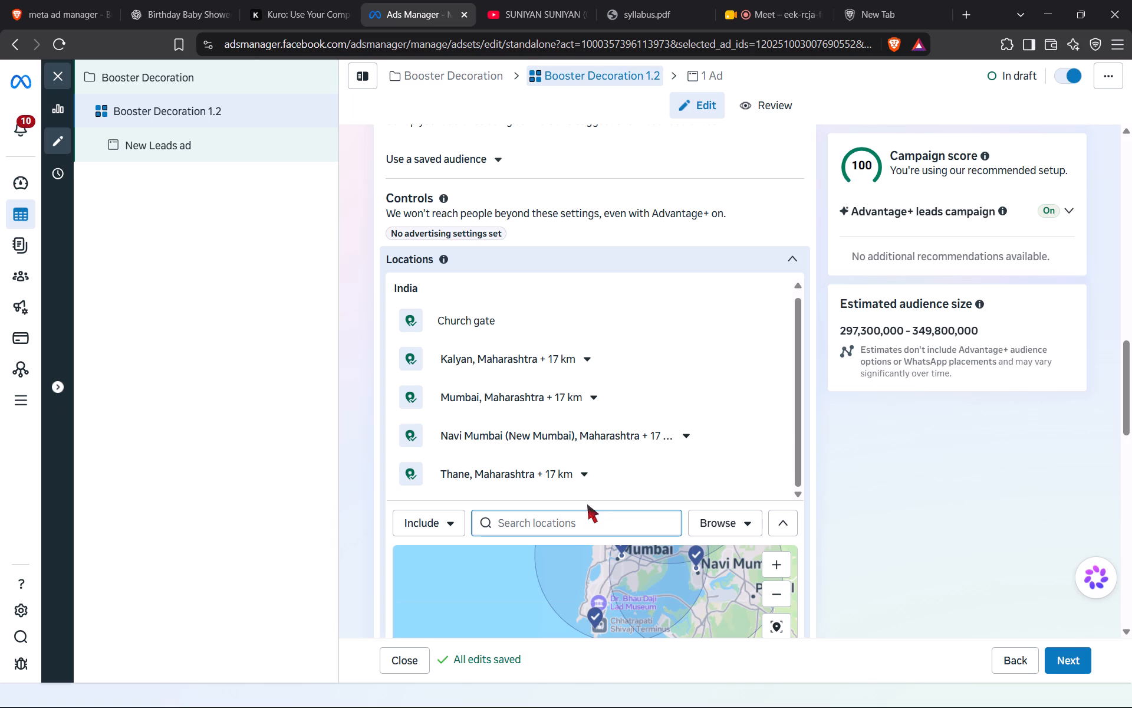
click(539, 522)
text(bandra)
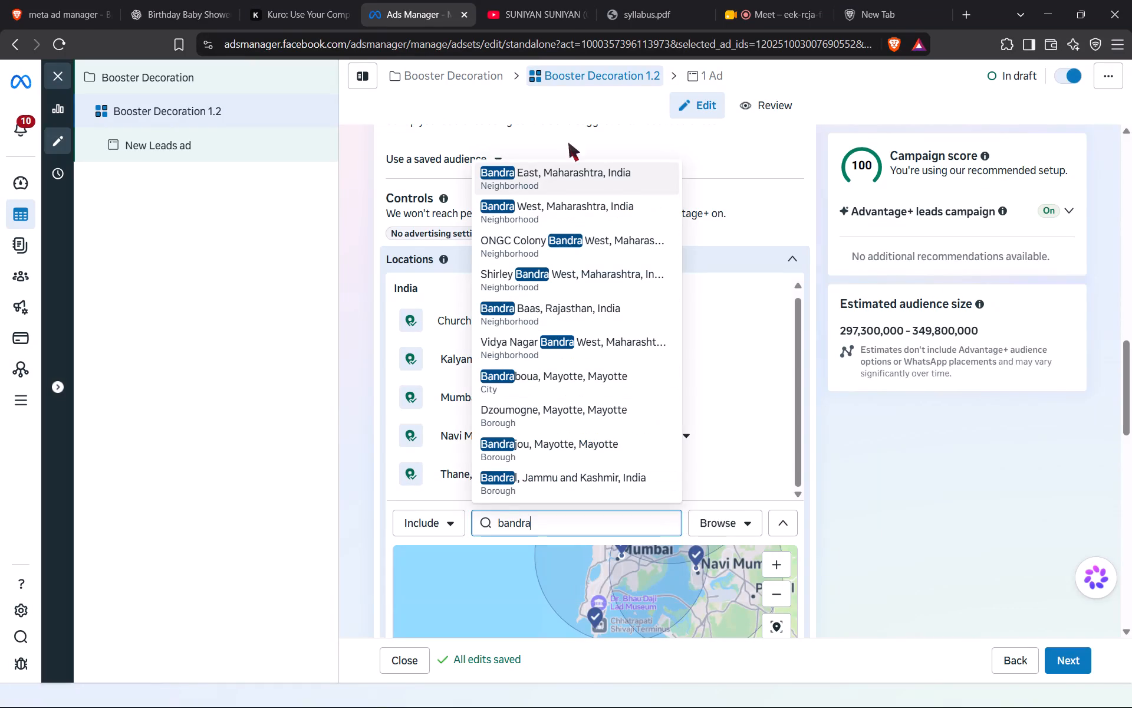
click(539, 177)
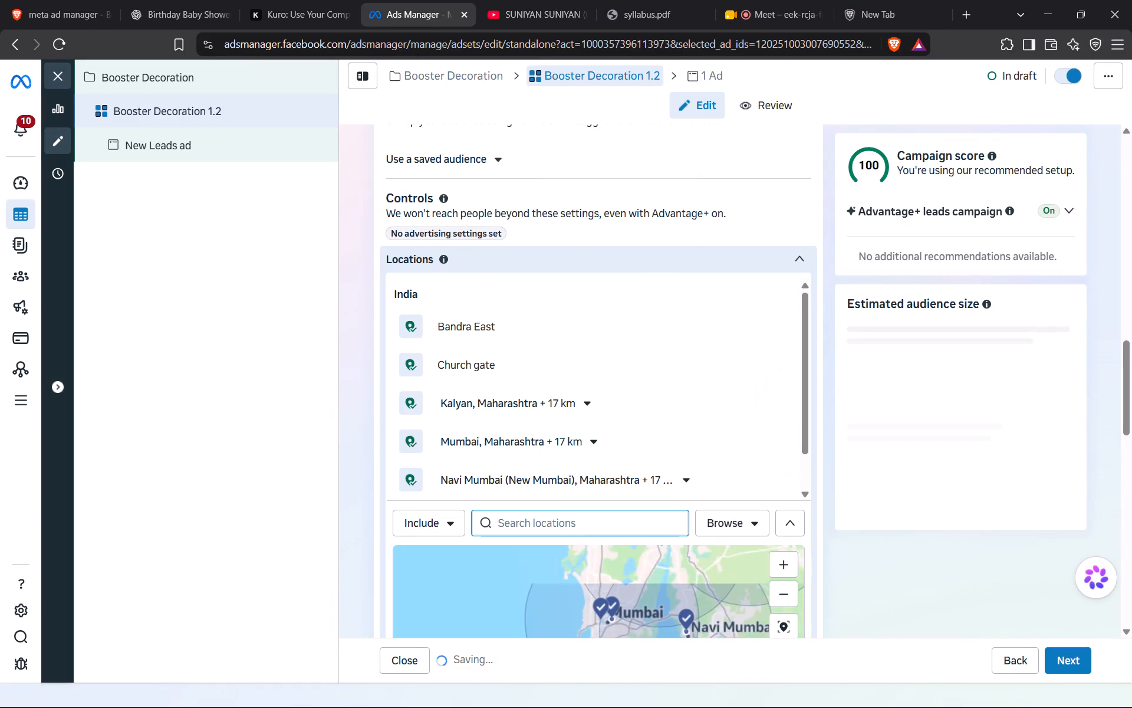
Search for Dadar and include the neighborhood Dadar East, Maharashtra, India in the targeted locations.
scroll(538, 463, down, 1)
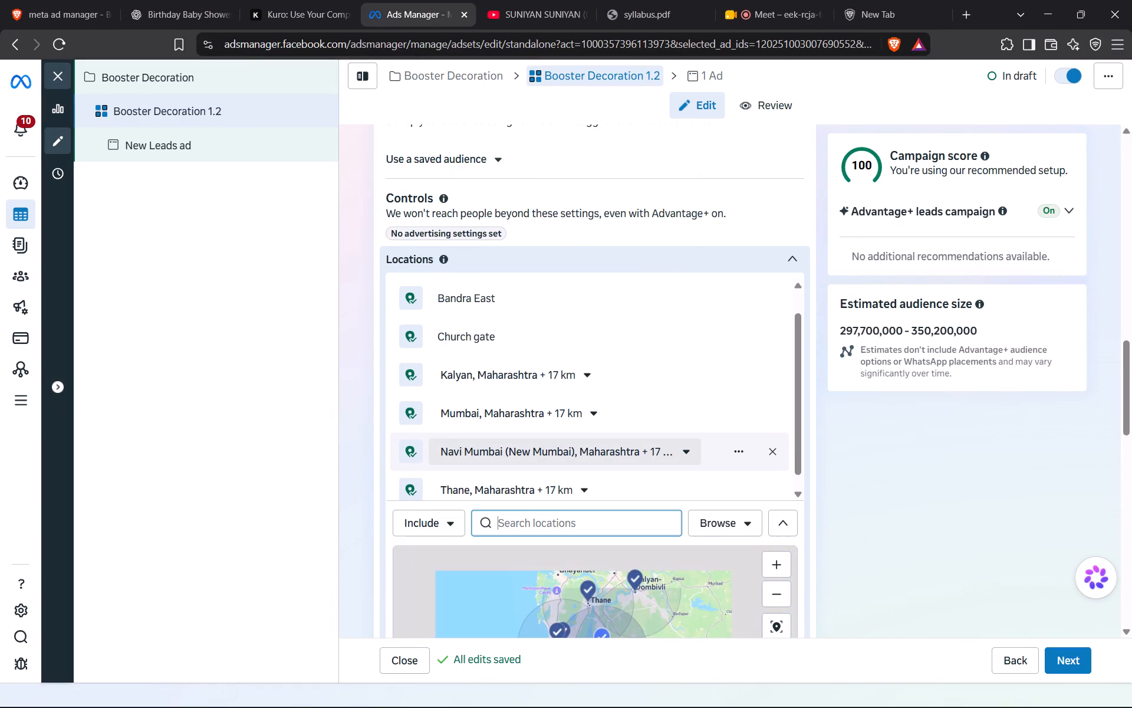
scroll(540, 441, up, 1)
click(556, 523)
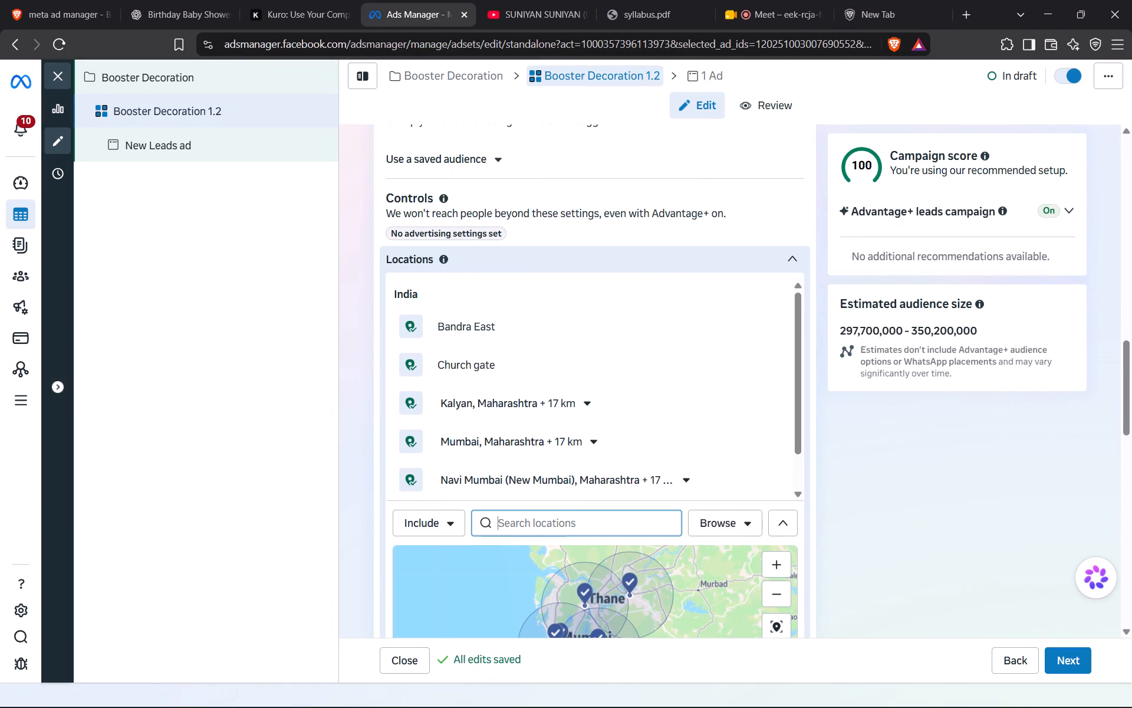
text(Dad)
text(ar)
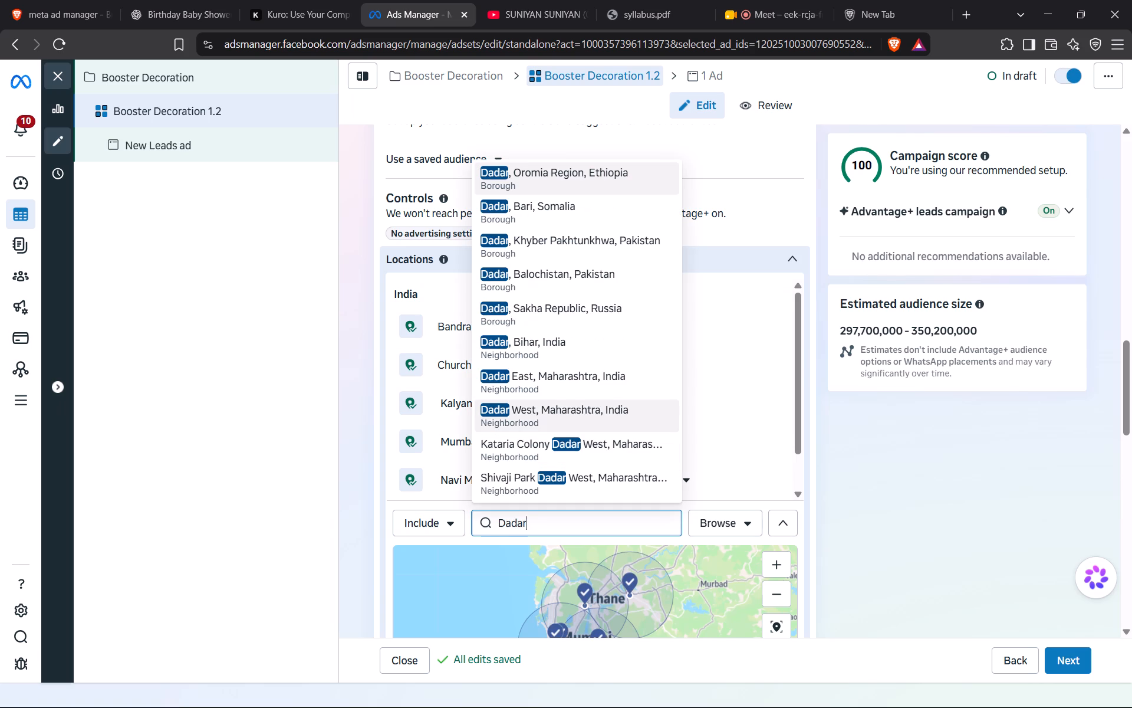
click(583, 373)
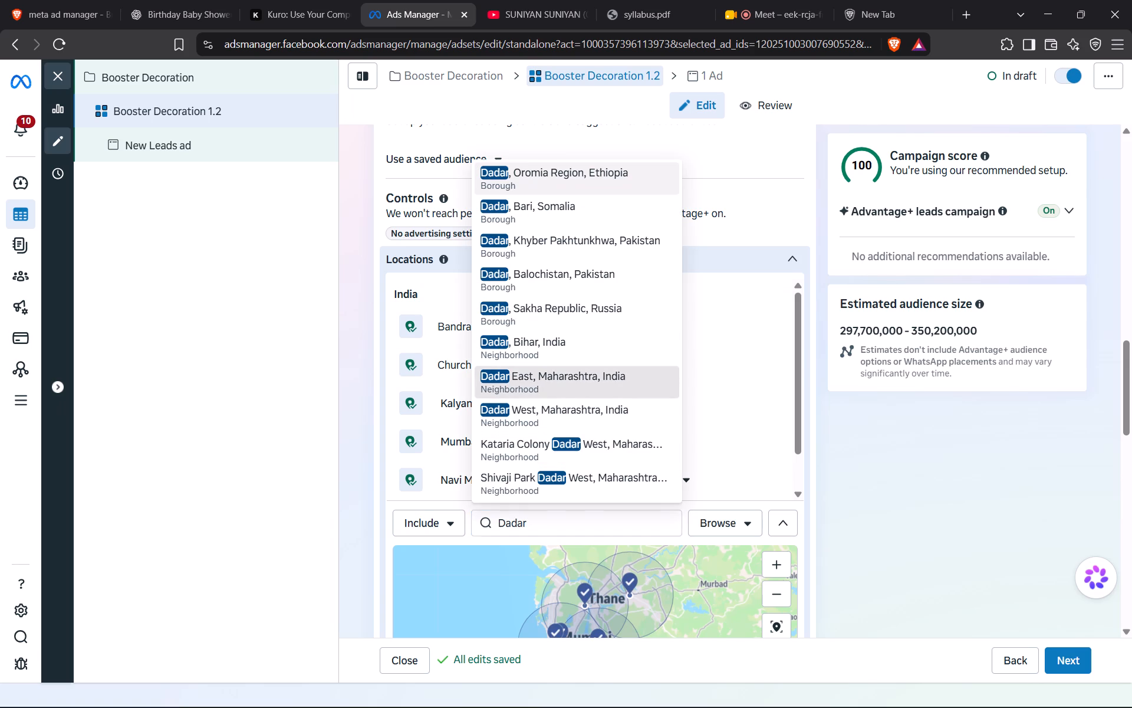
Search for dadar again and include the neighborhood Dadar West, Maharashtra, India in the targeted locations.
click(540, 523)
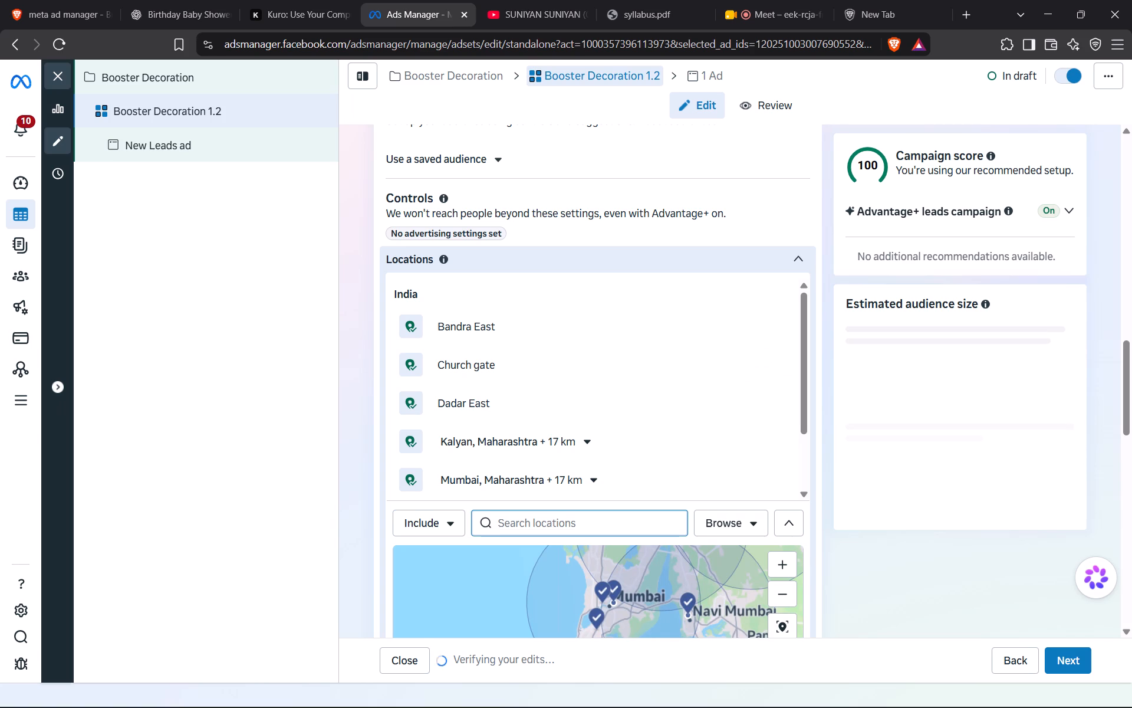
text(dadr)
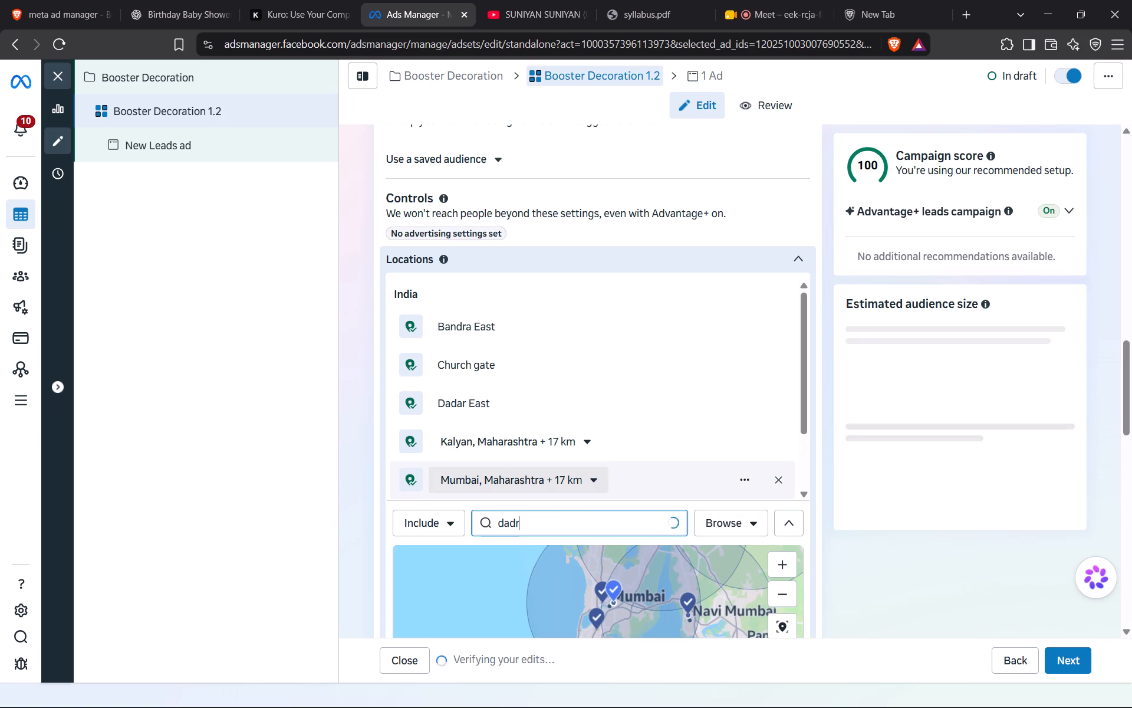
key(BackSpace)
text(ar)
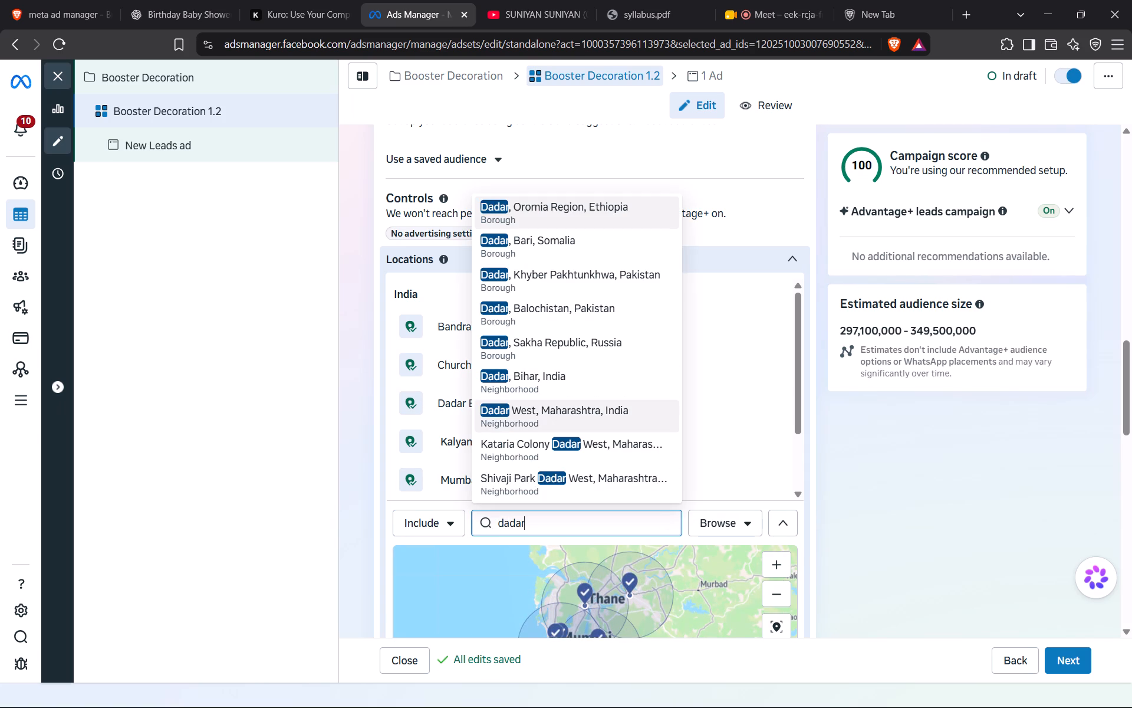
click(544, 414)
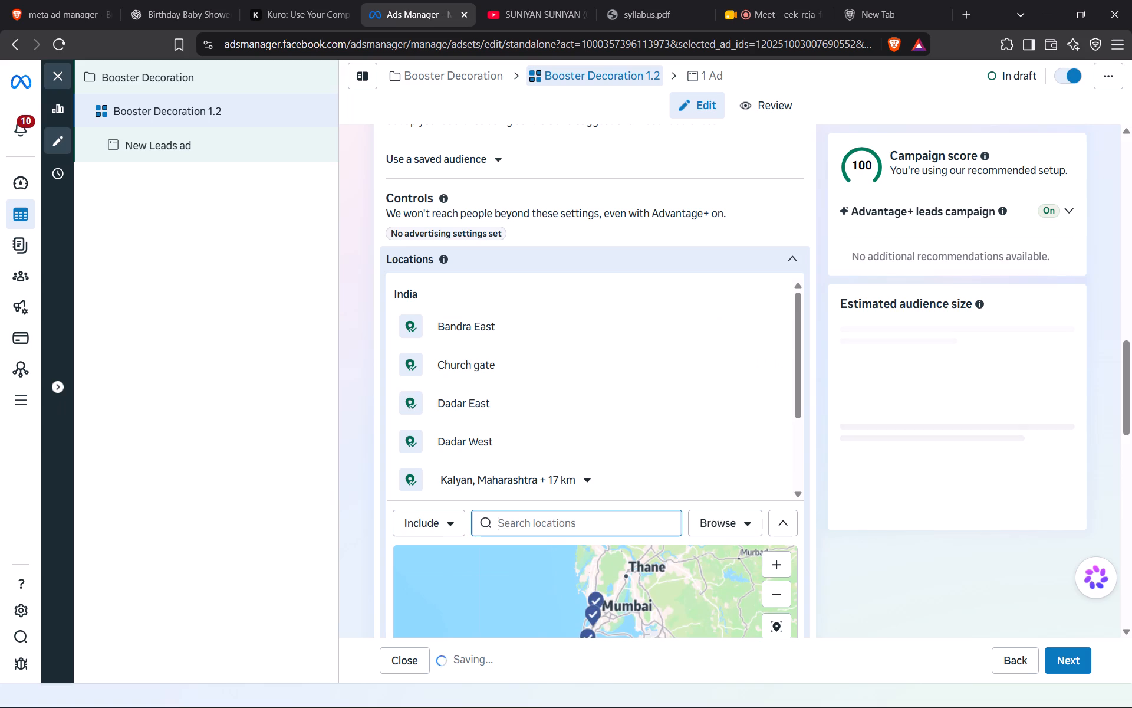
Search for panvel and include the city Panvel, Maharashtra, India in the targeted locations.
click(552, 523)
text(-pan)
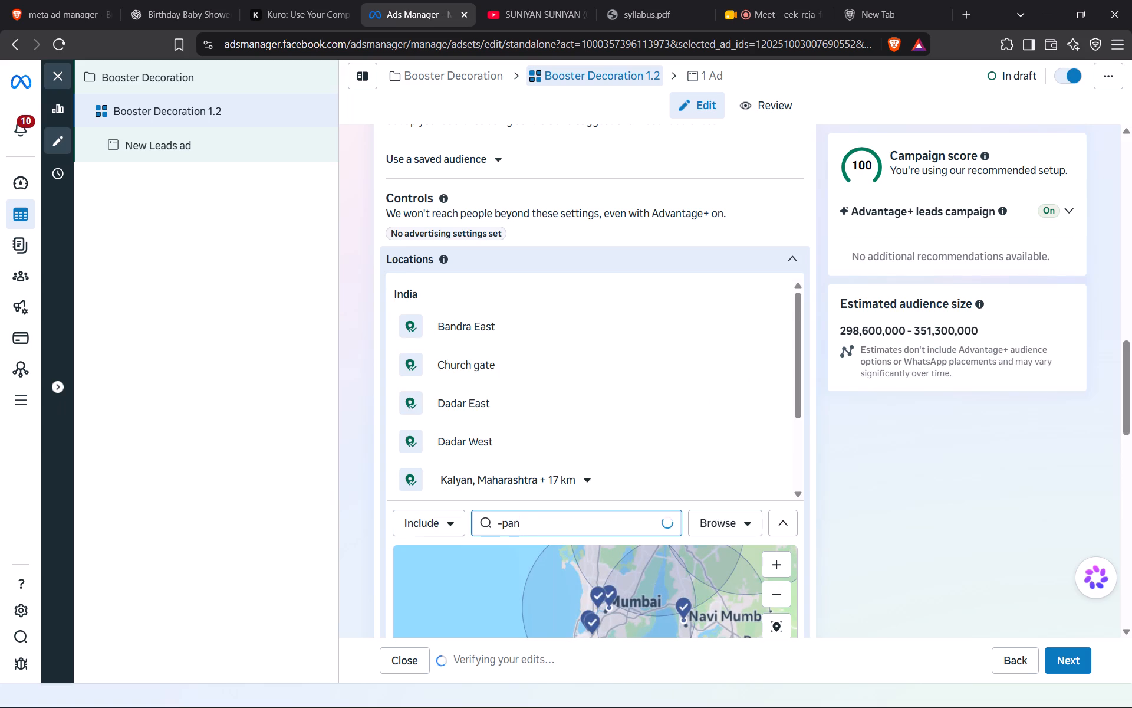
key(BackSpace)
key(BackSpace)
key(BackSpace)
key(BackSpace)
text(panvel)
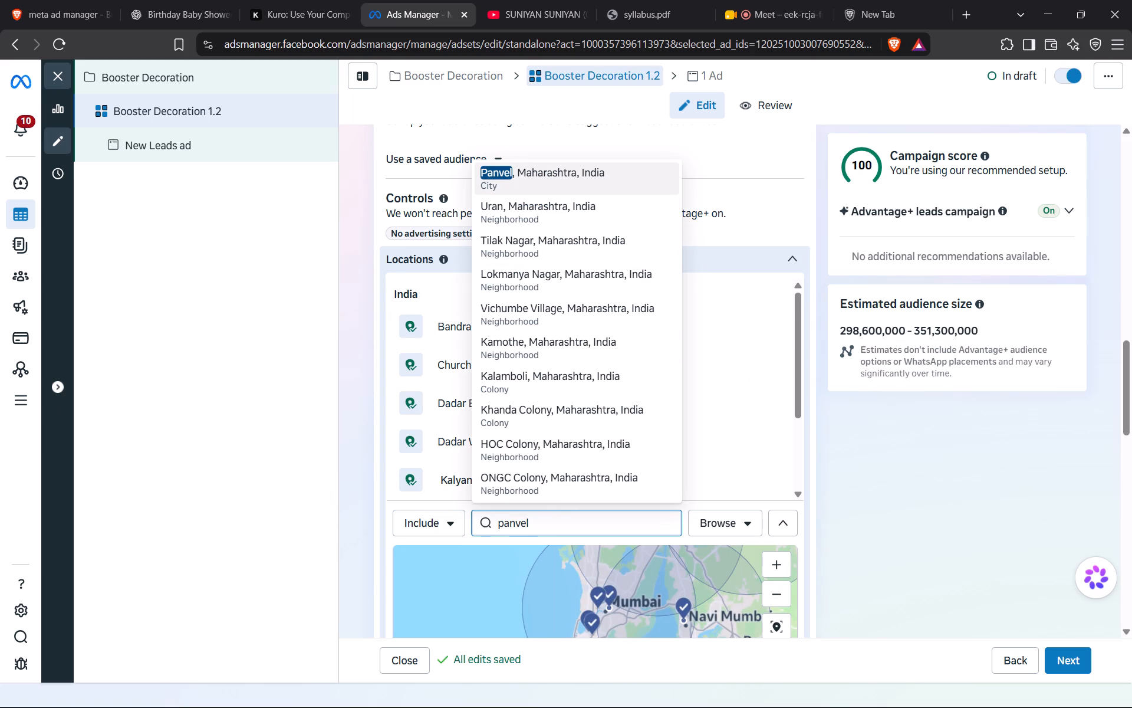
click(560, 177)
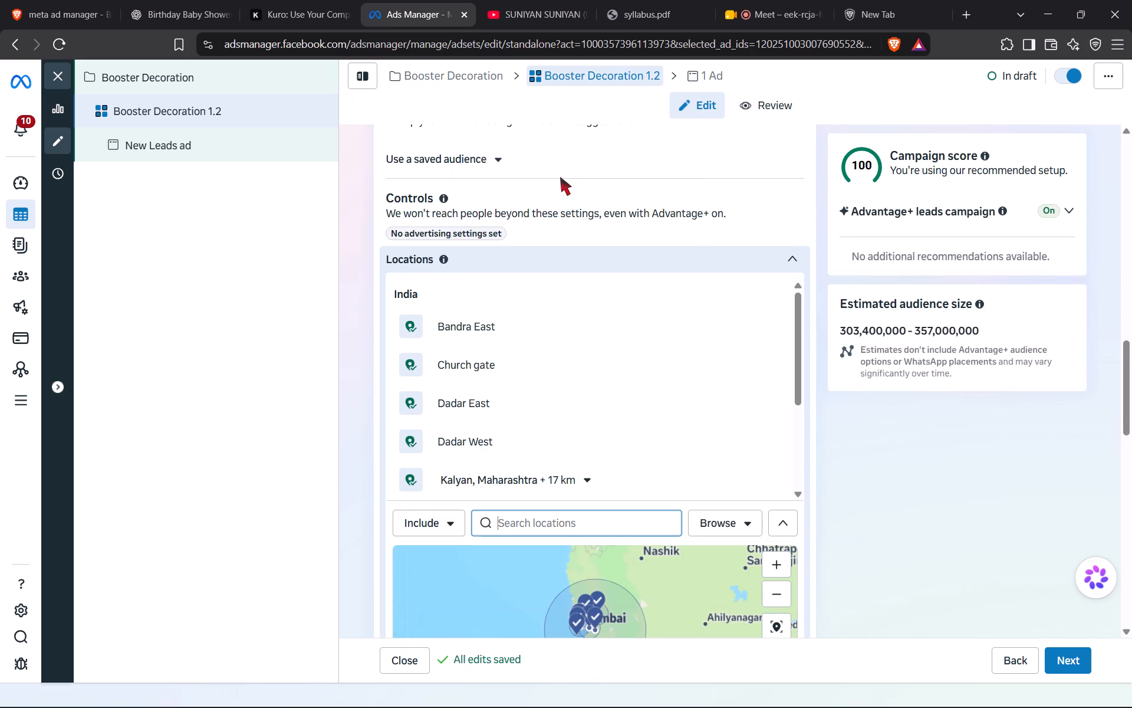
Set the radius around Panvel, Maharashtra in the targeted locations to 17 km.
scroll(525, 408, down, 4)
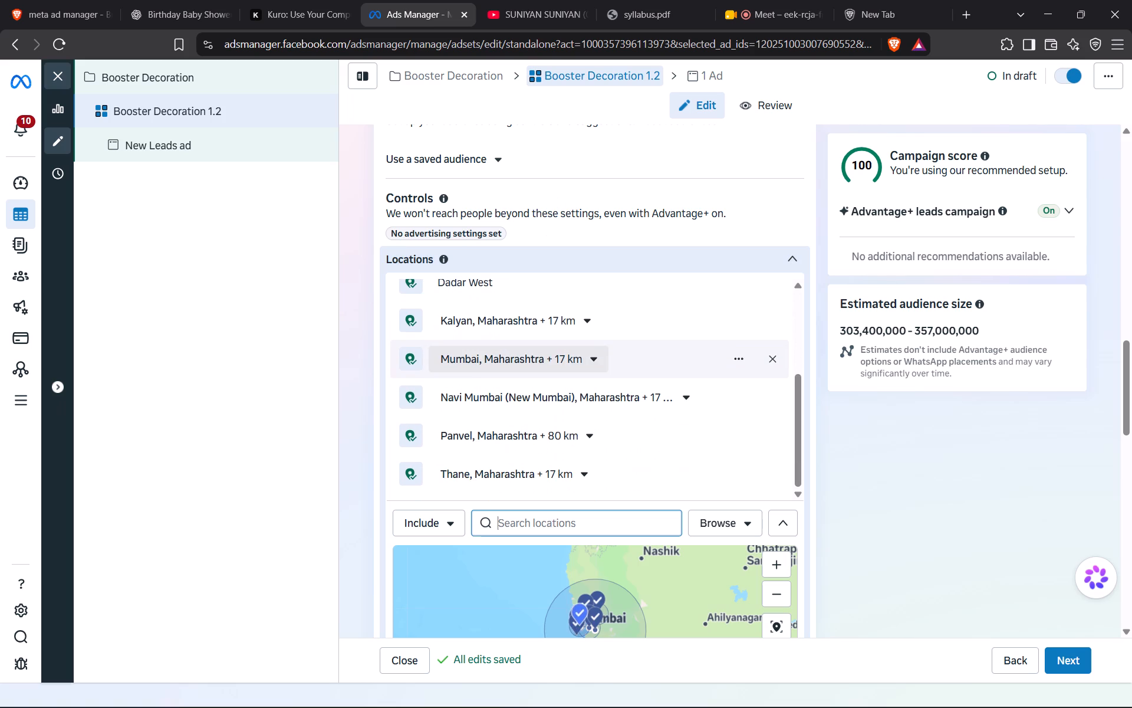
scroll(525, 408, down, 1)
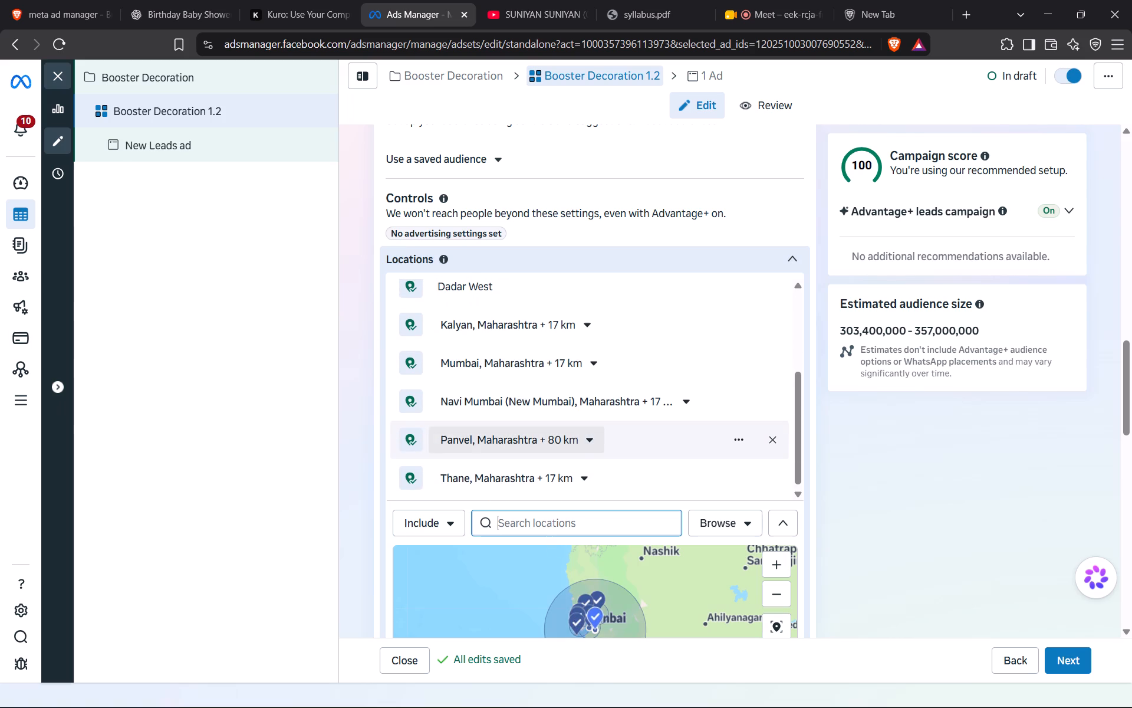
click(581, 447)
click(549, 539)
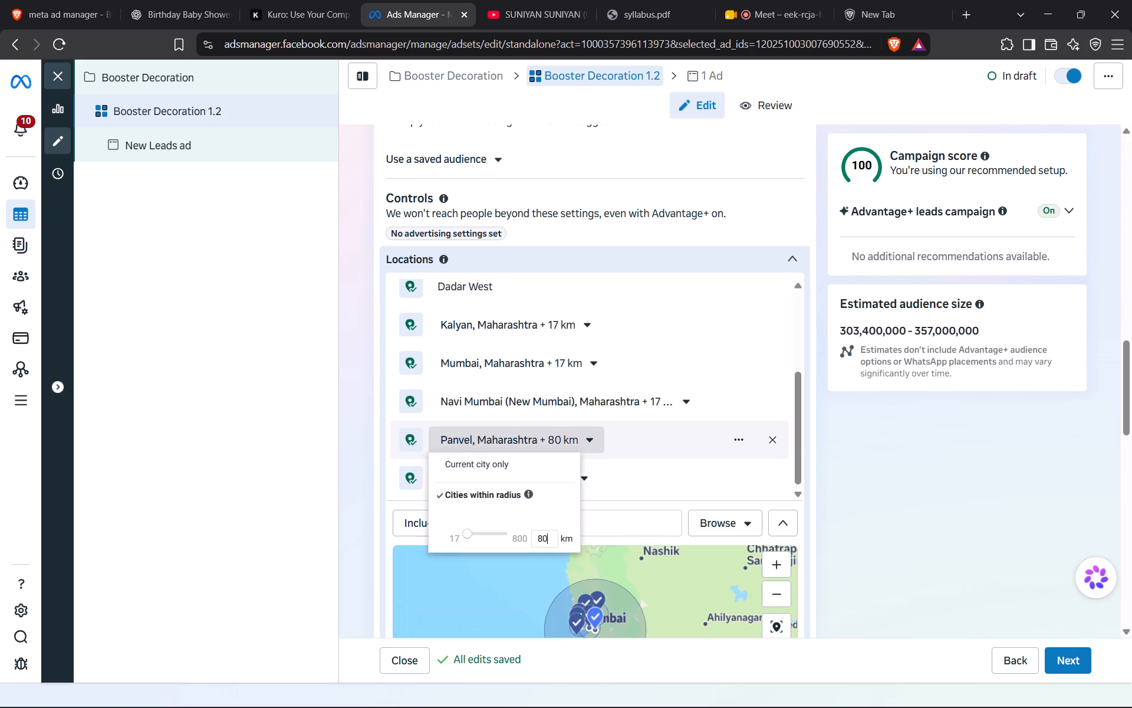
key(BackSpace)
key(BackSpace)
text(10)
key(BackSpace)
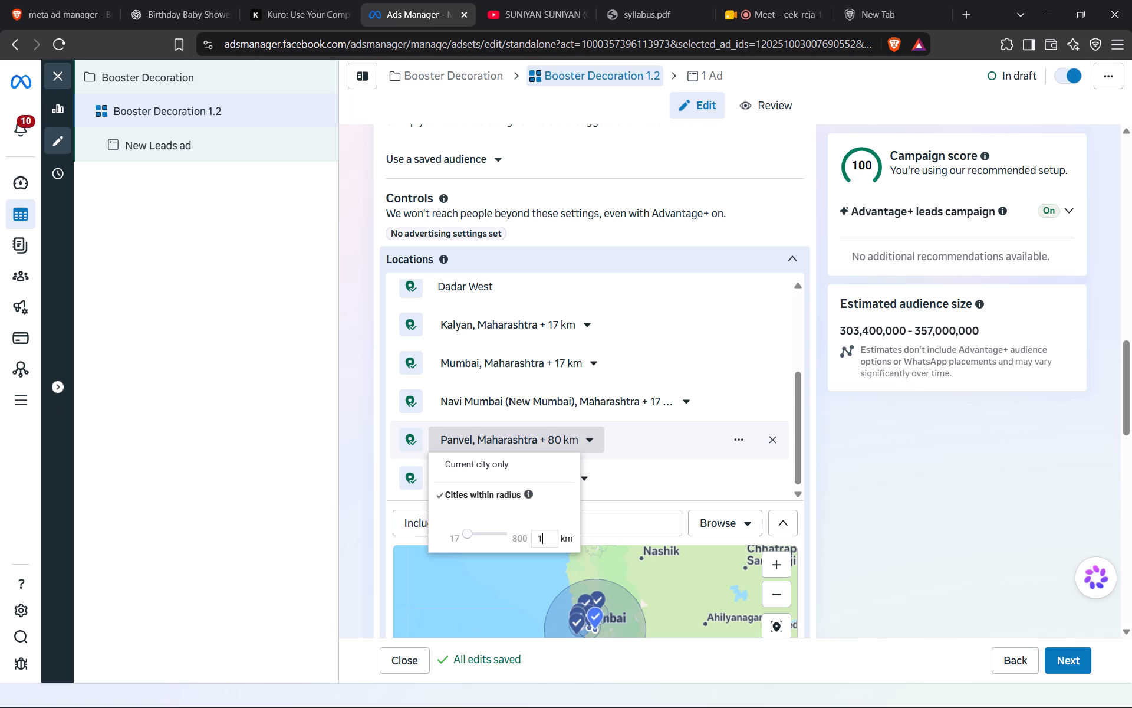
key(BackSpace)
key(5)
key(BackSpace)
key(BackSpace)
key(BackSpace)
key(BackSpace)
key(7)
key(Return)
Search for dombivali and include the place Dombivali, Mumbai, Maharashtra in the targeted locations.
scroll(550, 437, down, 3)
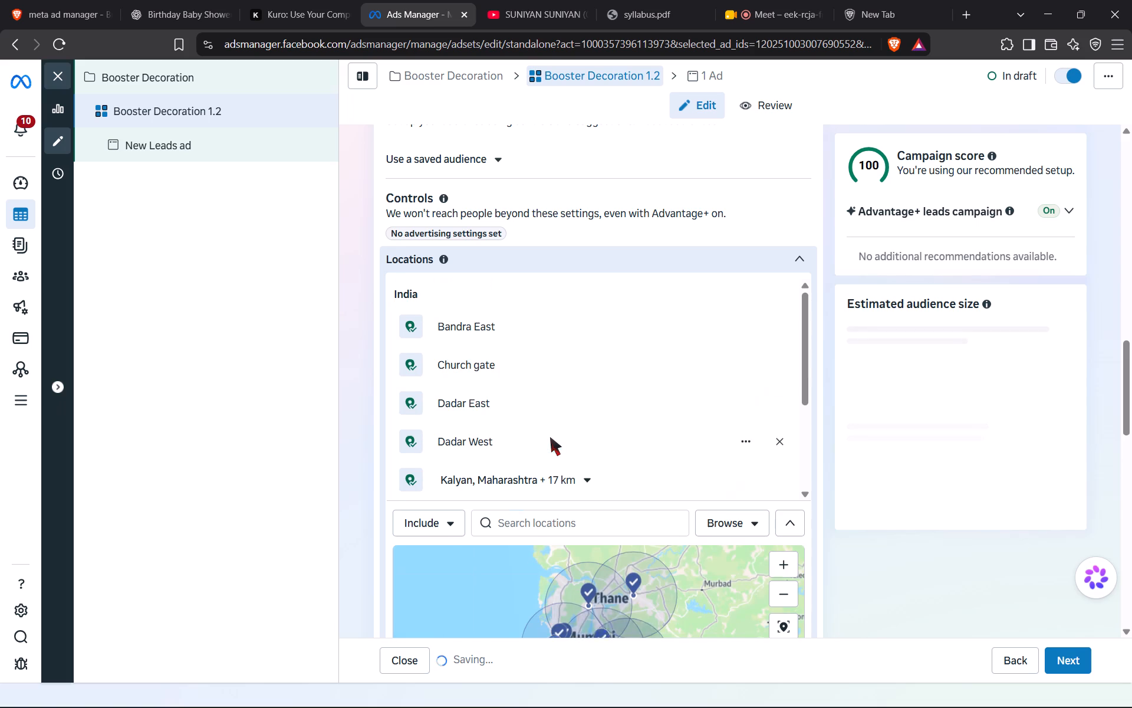
scroll(550, 444, down, 2)
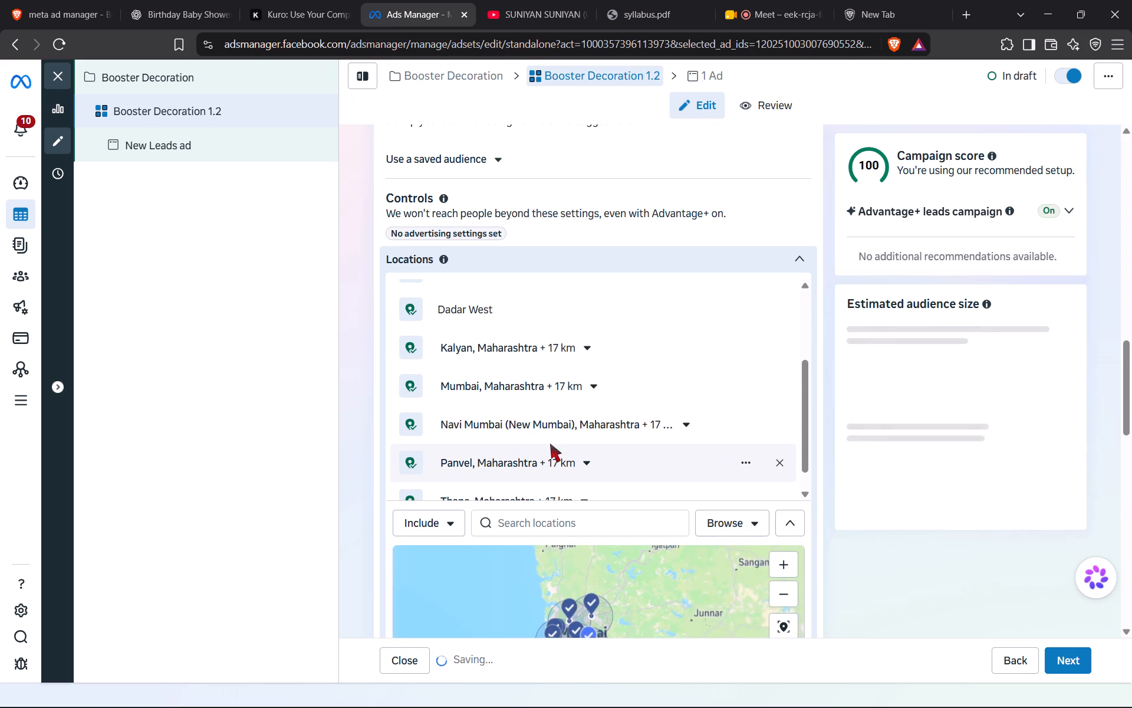
scroll(550, 444, down, 3)
click(568, 525)
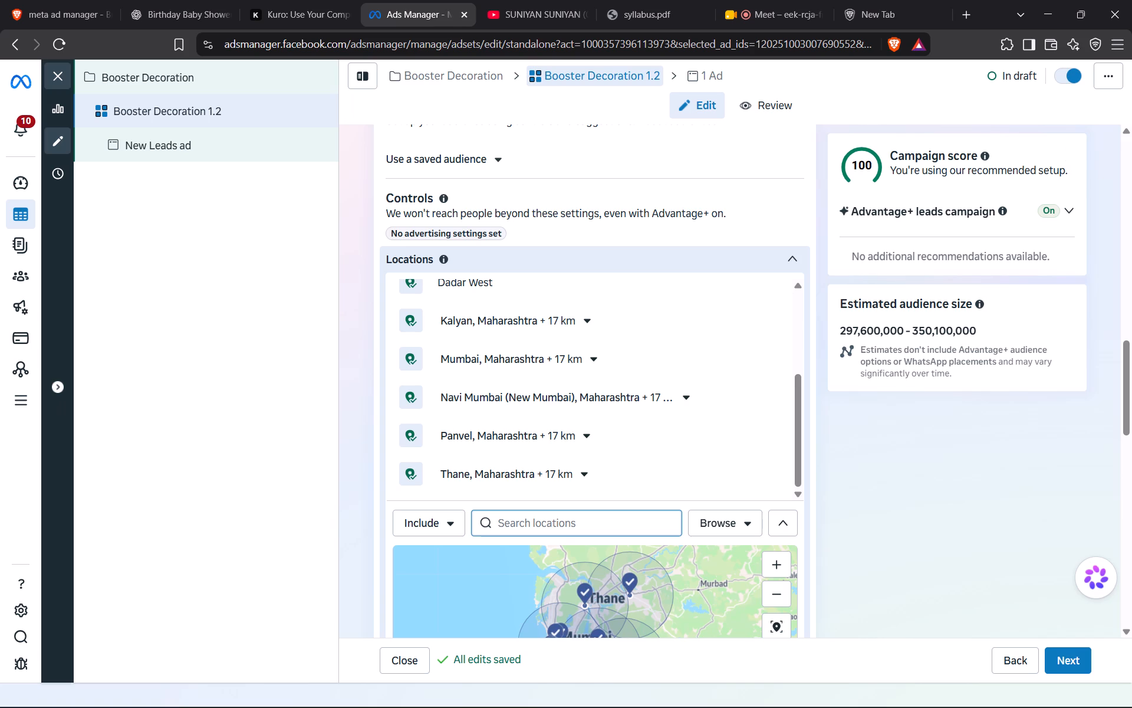
click(568, 525)
scroll(563, 411, down, 1)
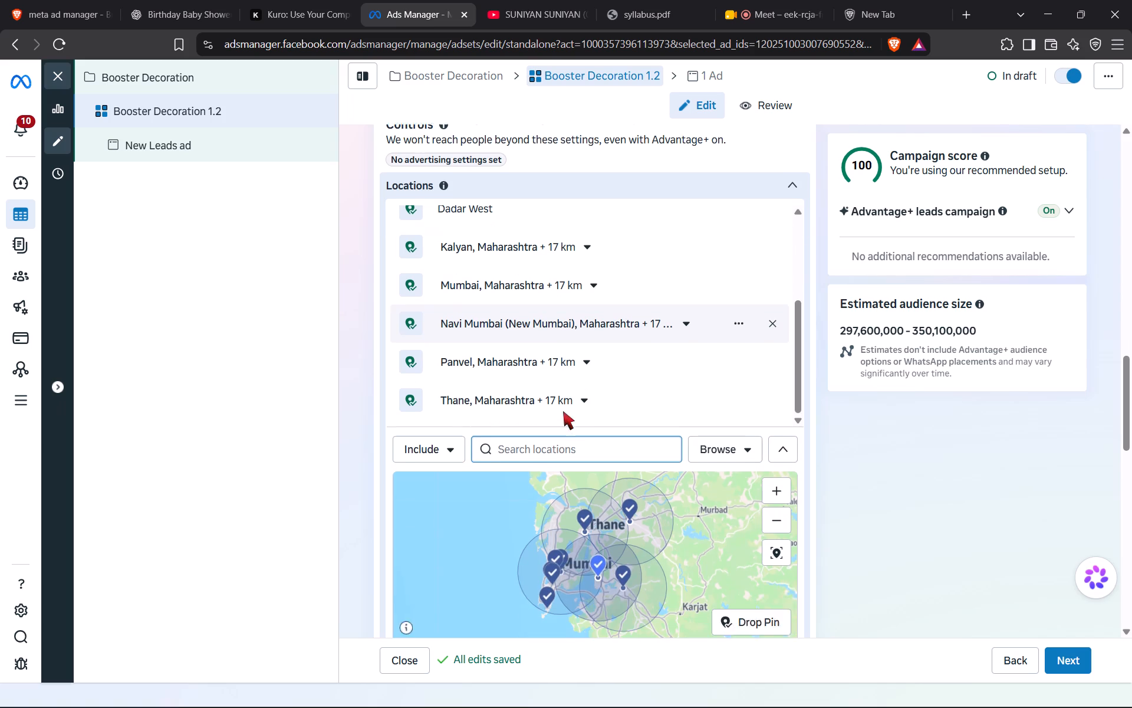
scroll(563, 411, down, 1)
click(557, 419)
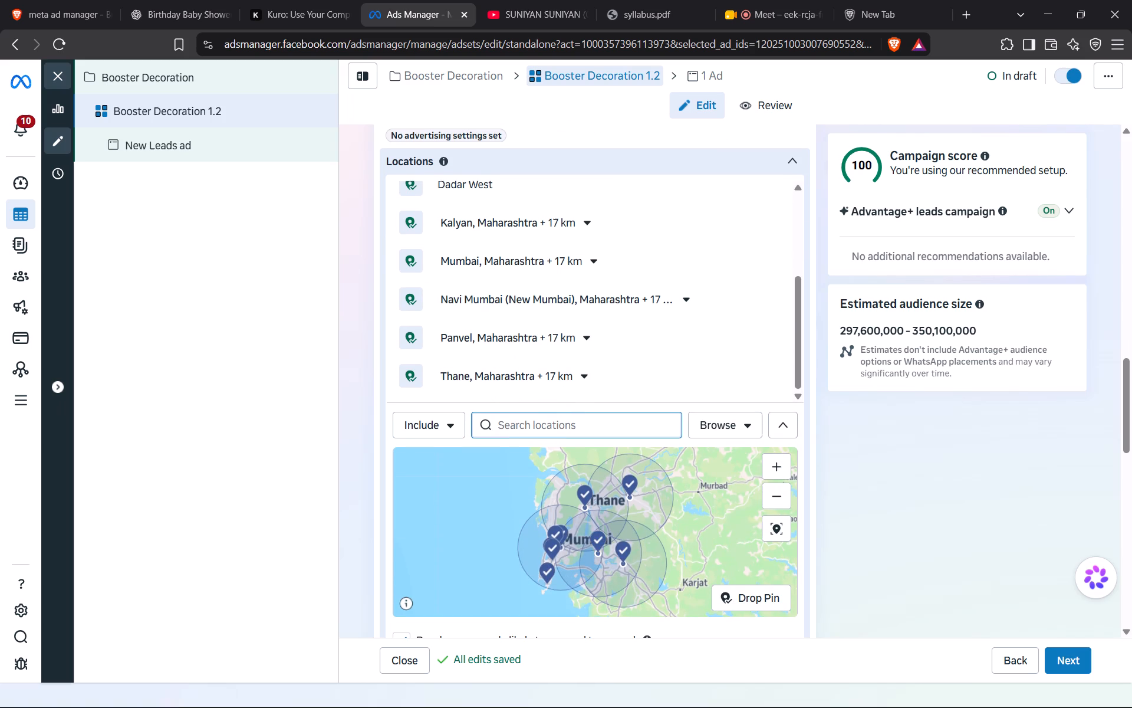
click(533, 424)
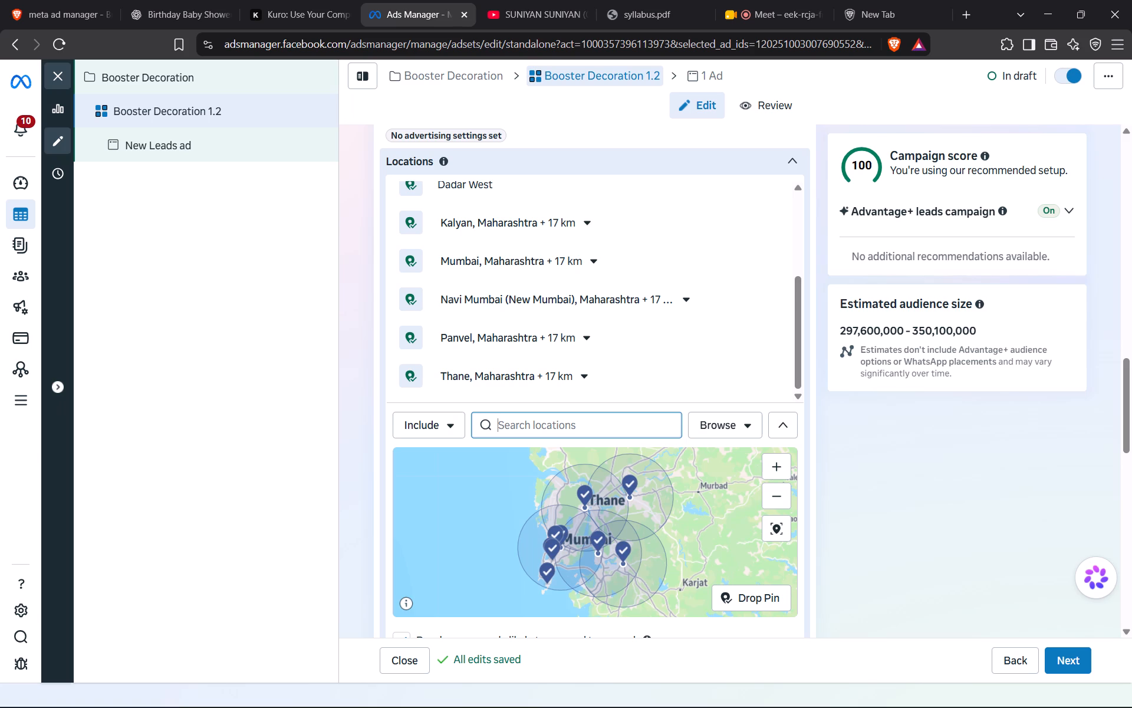
scroll(489, 327, right, 1)
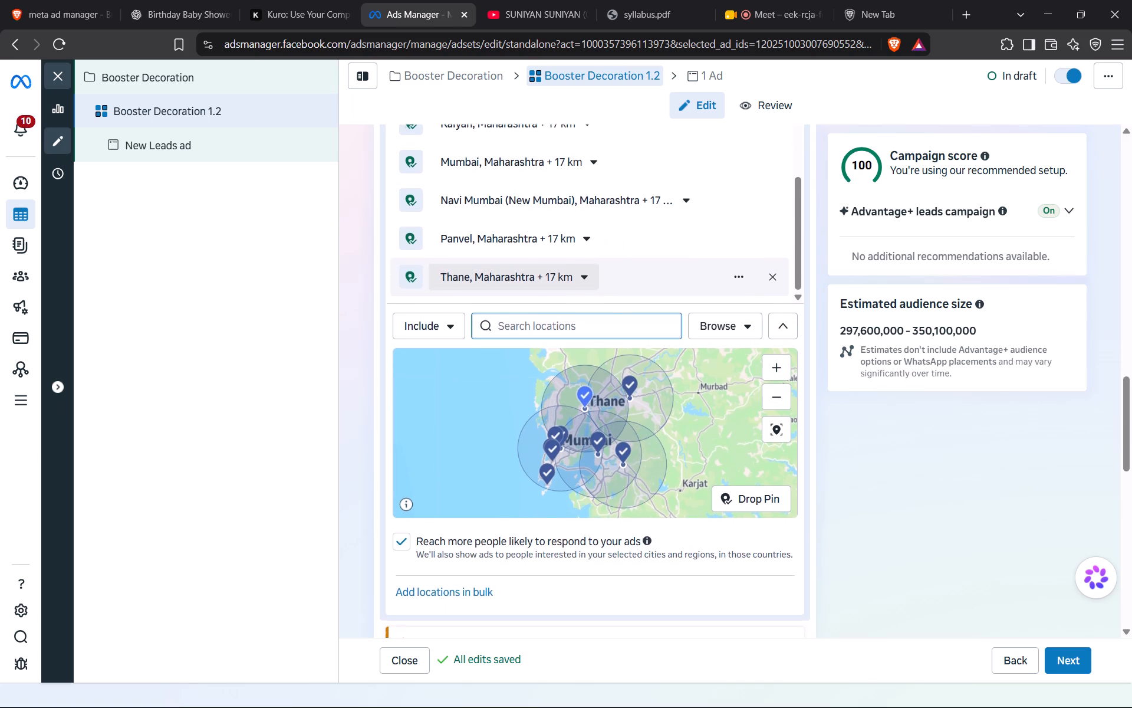
scroll(489, 327, right, 1)
click(513, 436)
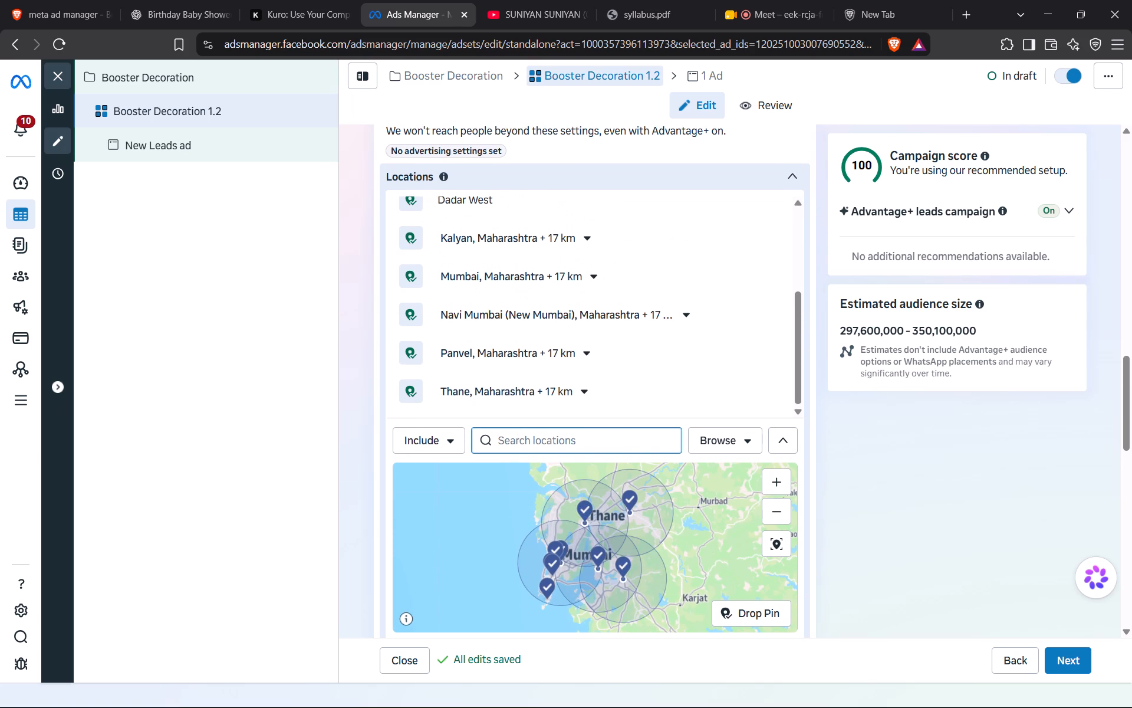
text(dombivali)
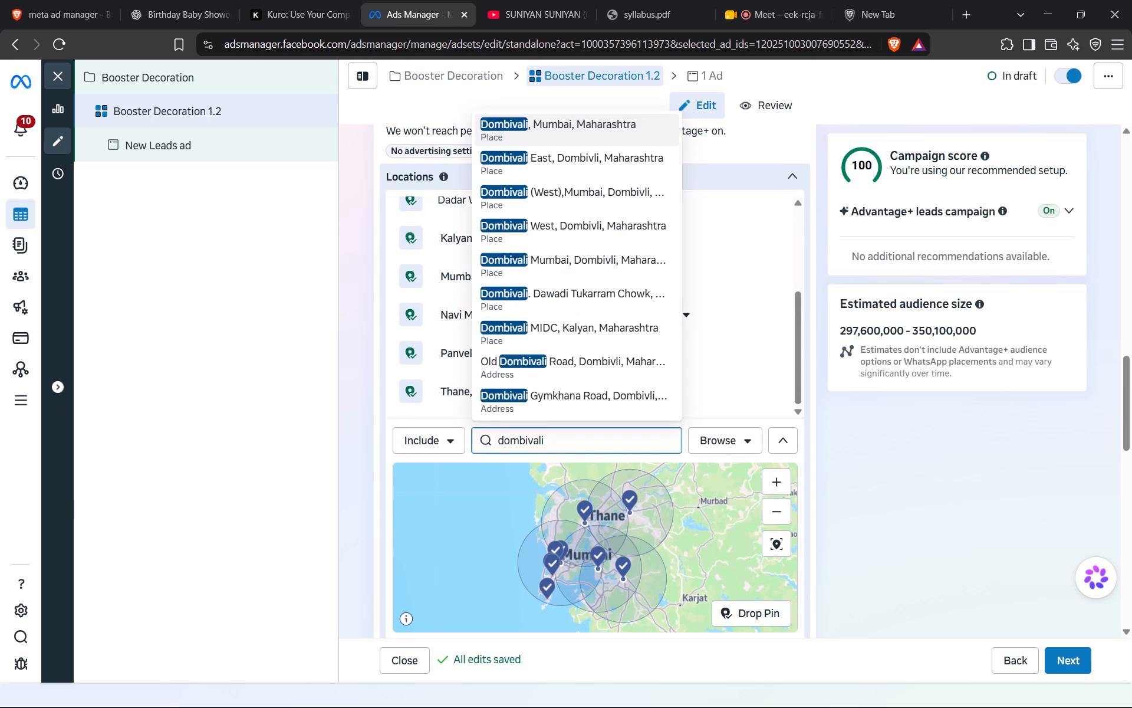
click(519, 123)
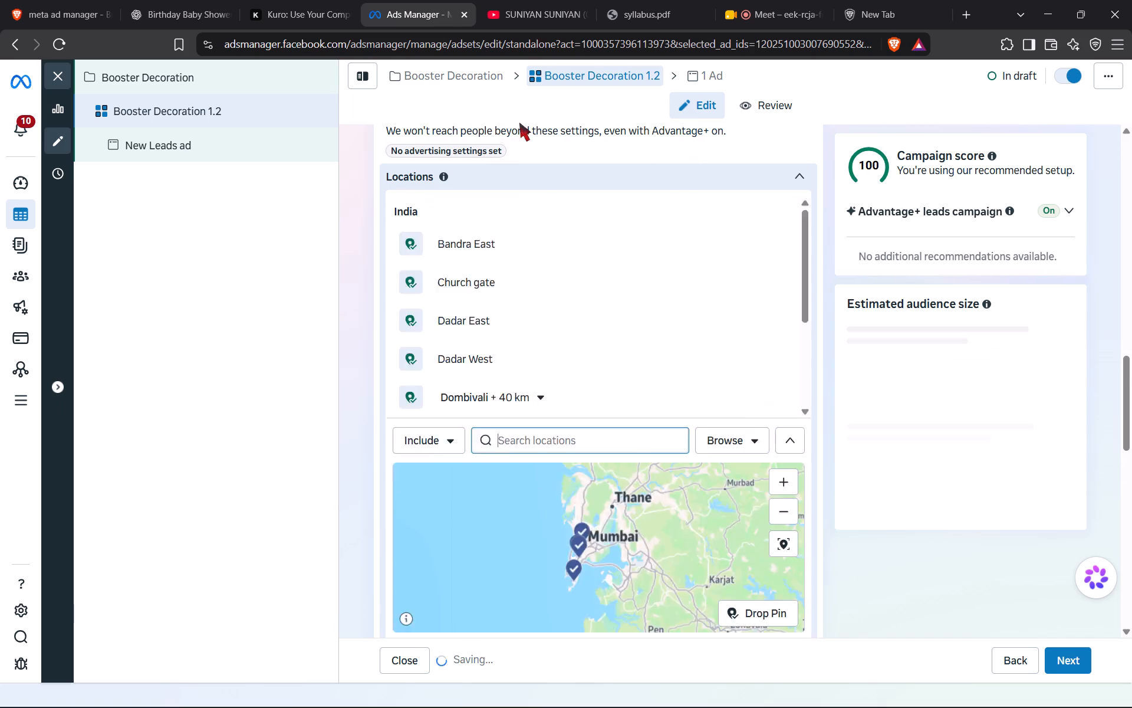
Set the radius around Dombivali in the targeted locations to 10 km.
click(539, 390)
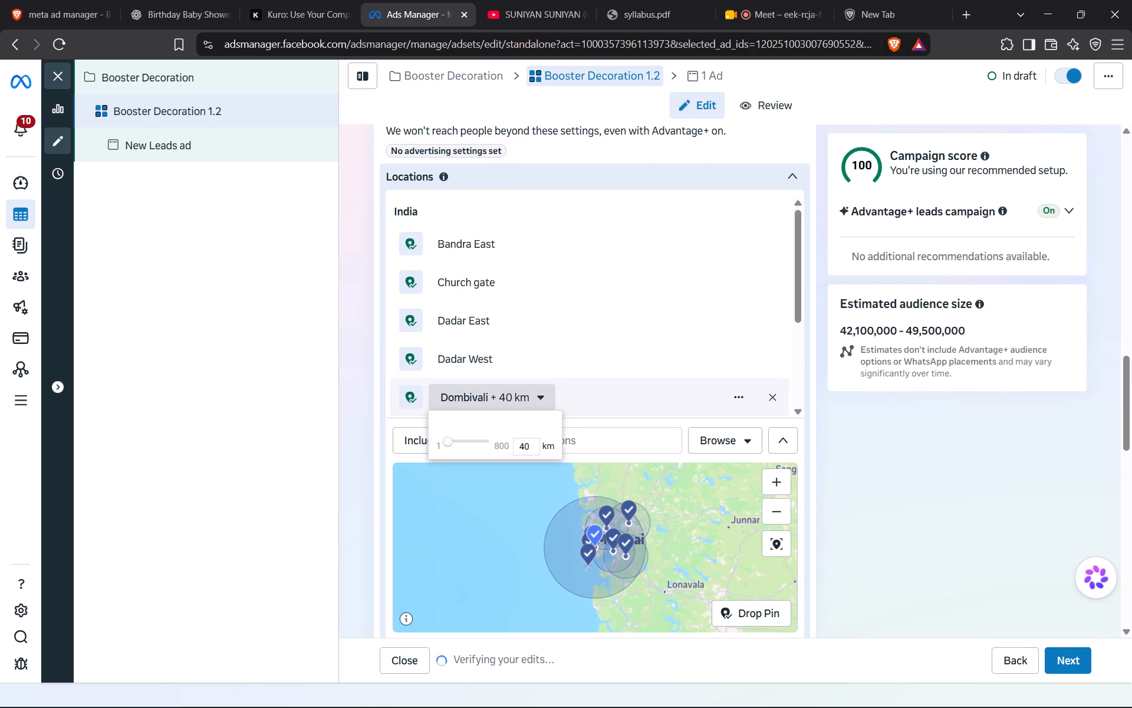
click(529, 448)
key(BackSpace)
key(BackSpace)
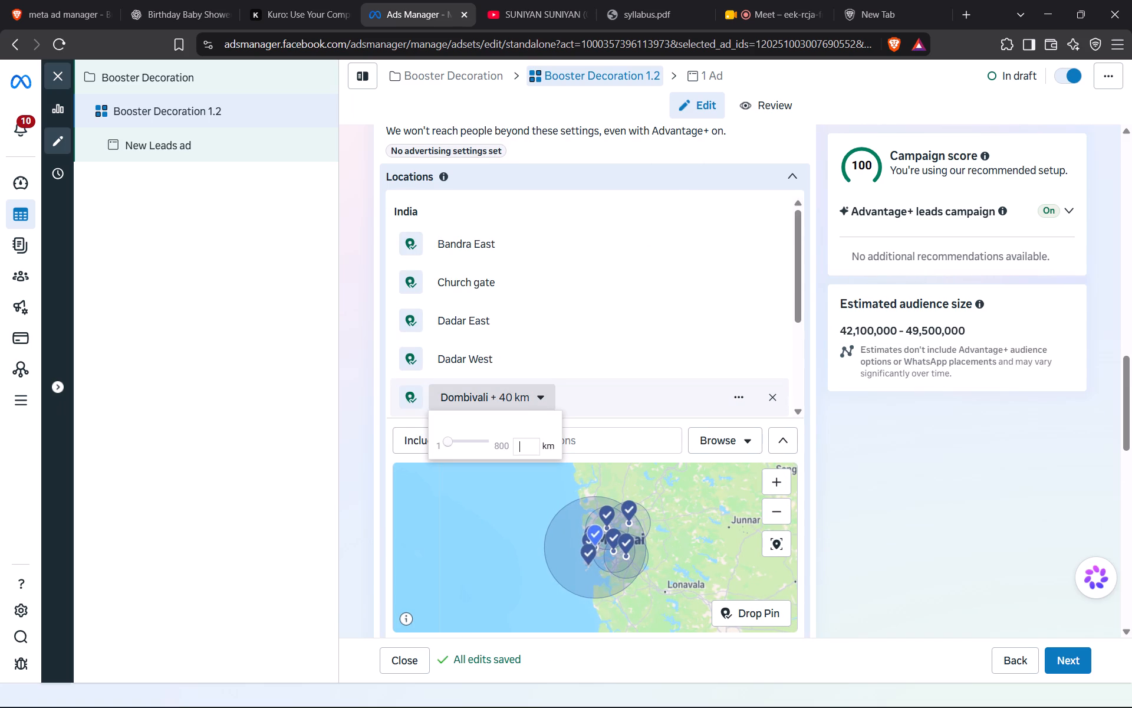
text(10)
key(Return)
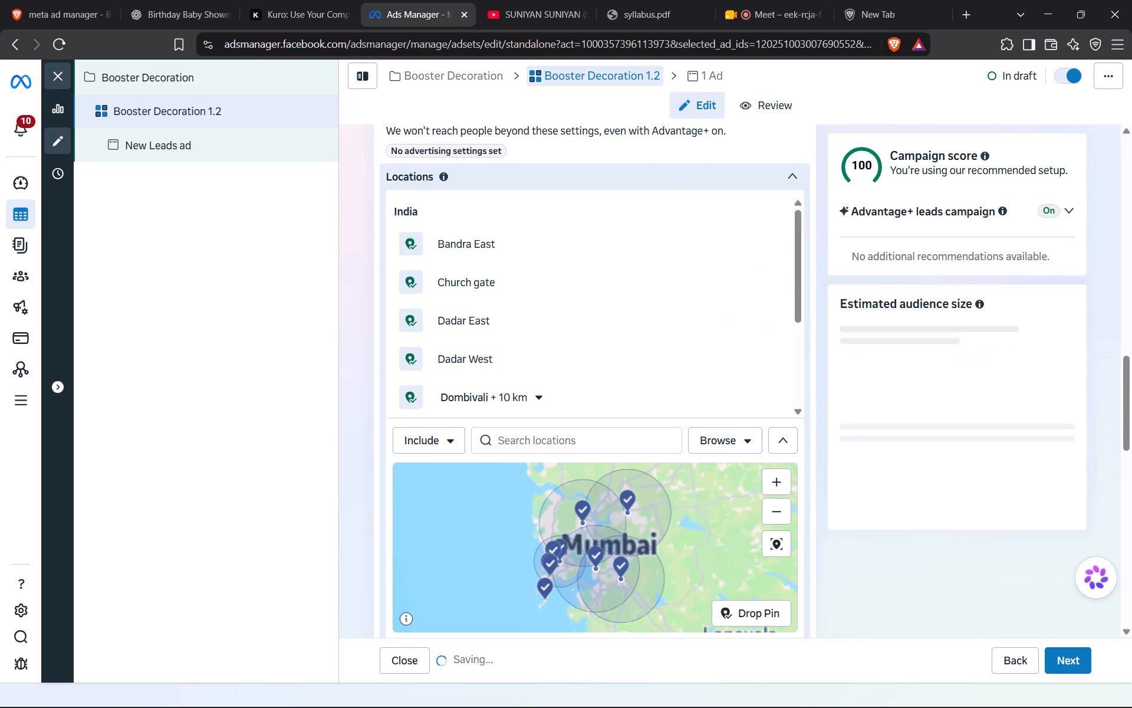
Search for Diva and include the neighborhood Diva, Maharashtra, India in the targeted locations.
click(549, 434)
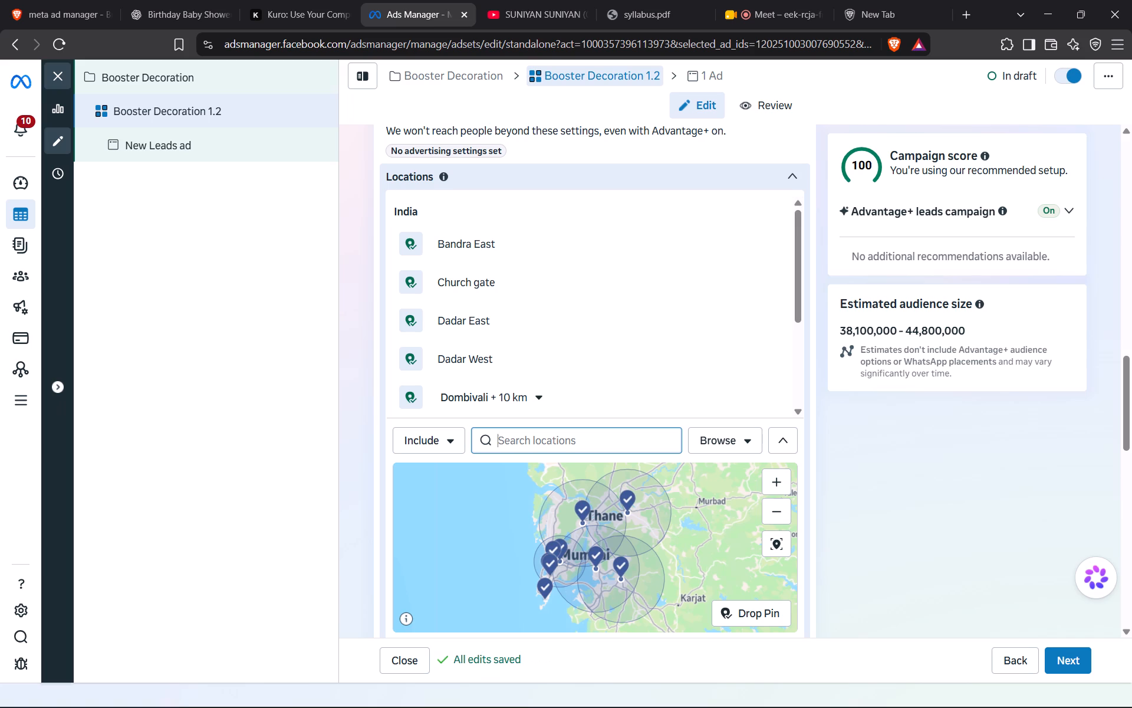
text(Diva)
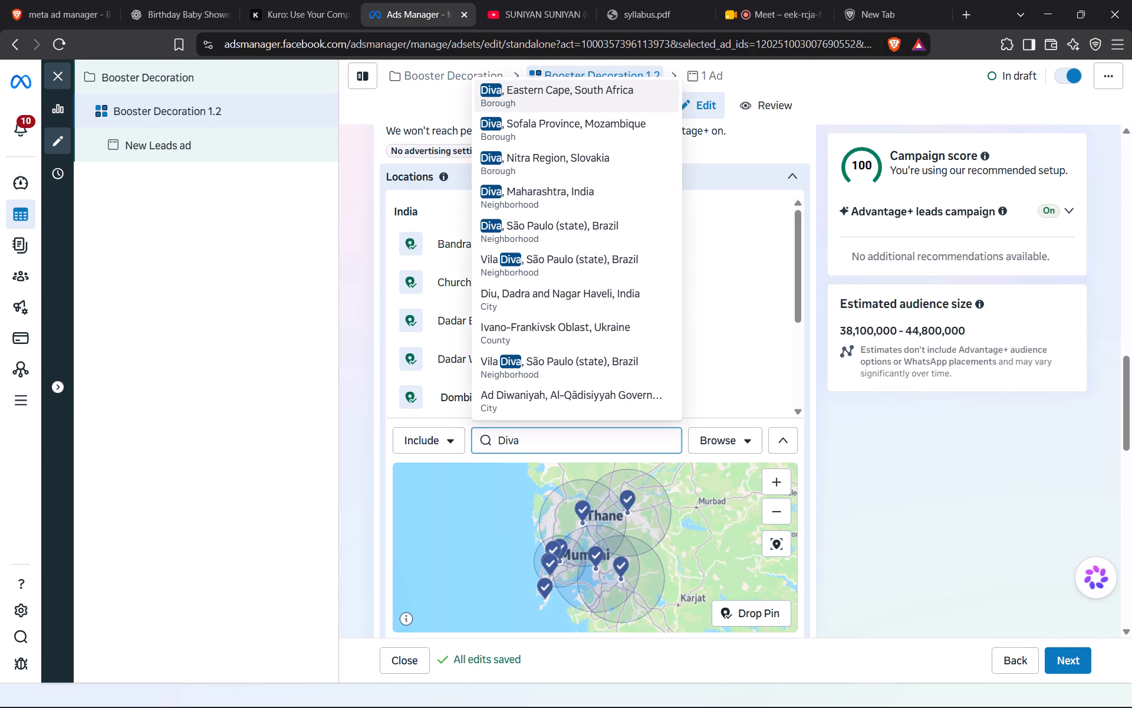
scroll(582, 98, up, 1)
click(547, 195)
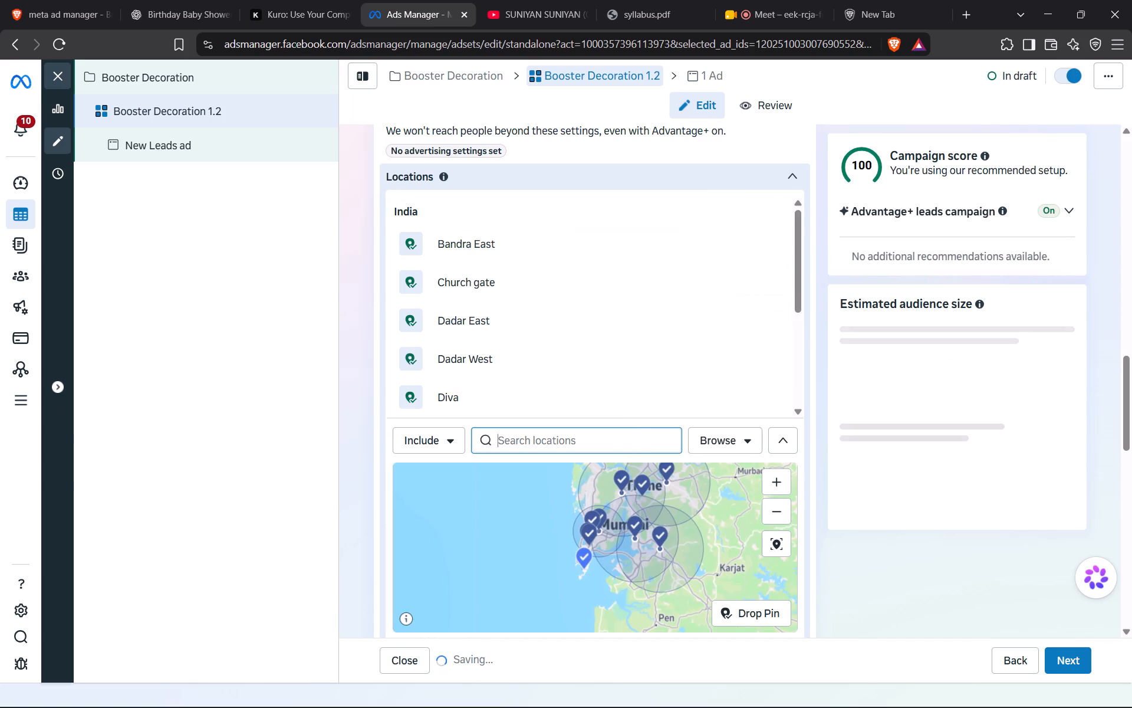
Switch the location setting to Exclude, search for Madhya and exclude Madhya Pradesh from the targeting.
scroll(544, 392, down, 3)
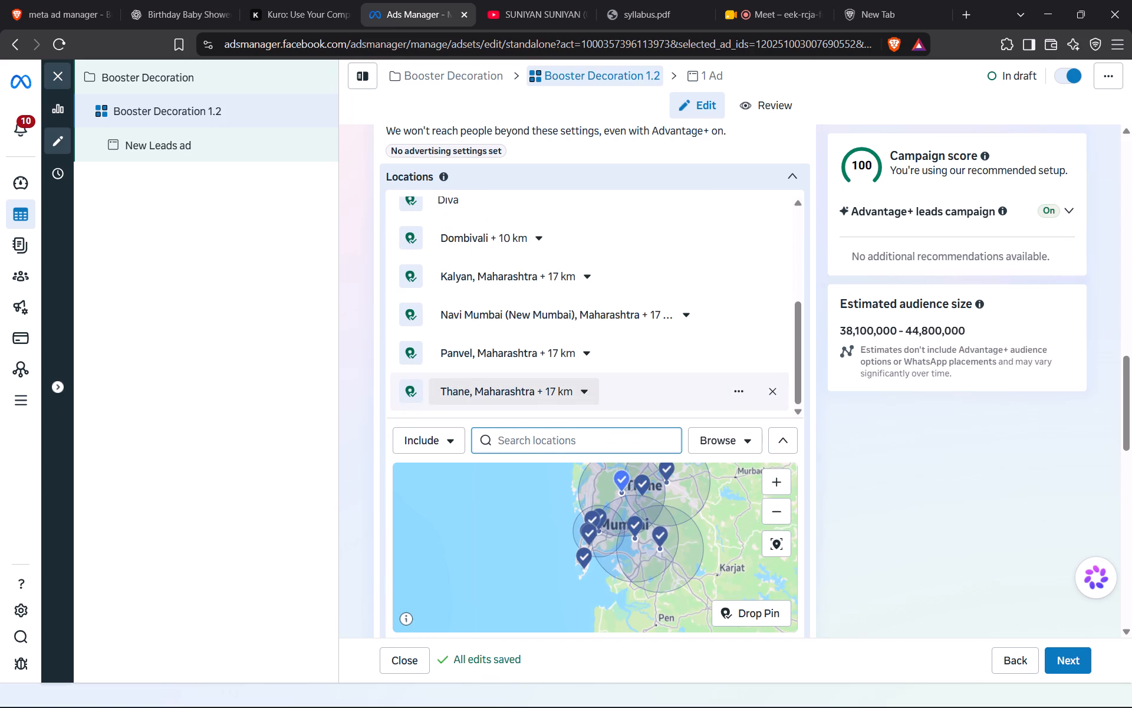
scroll(555, 360, up, 2)
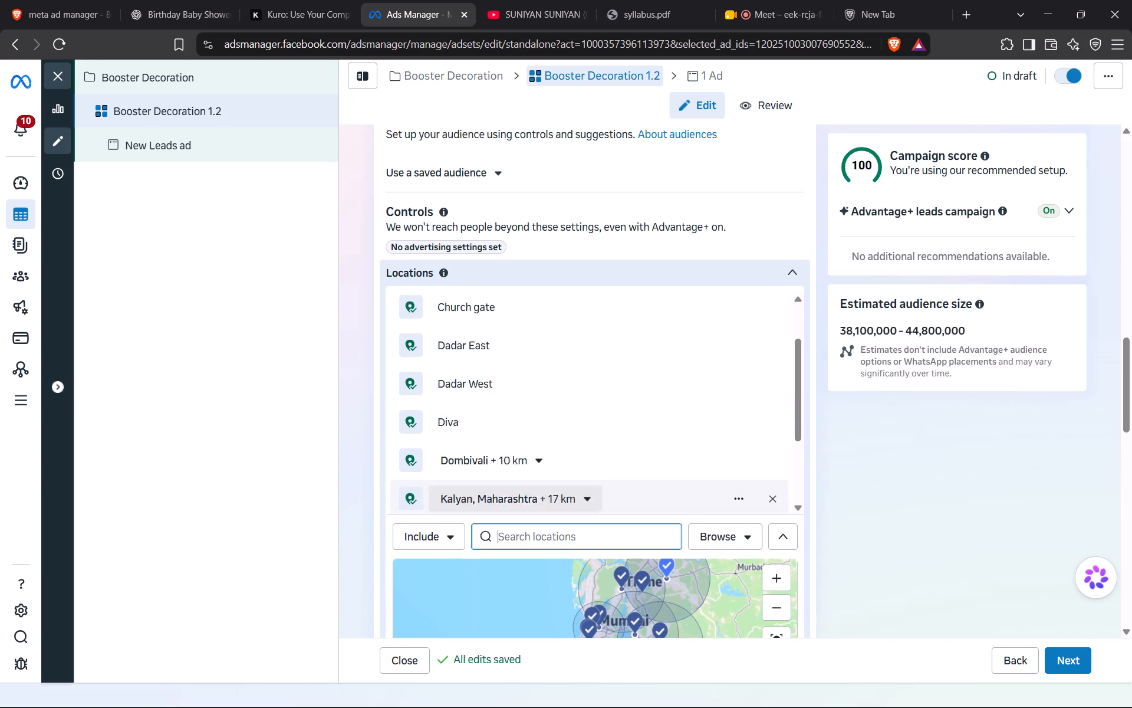
scroll(555, 360, up, 2)
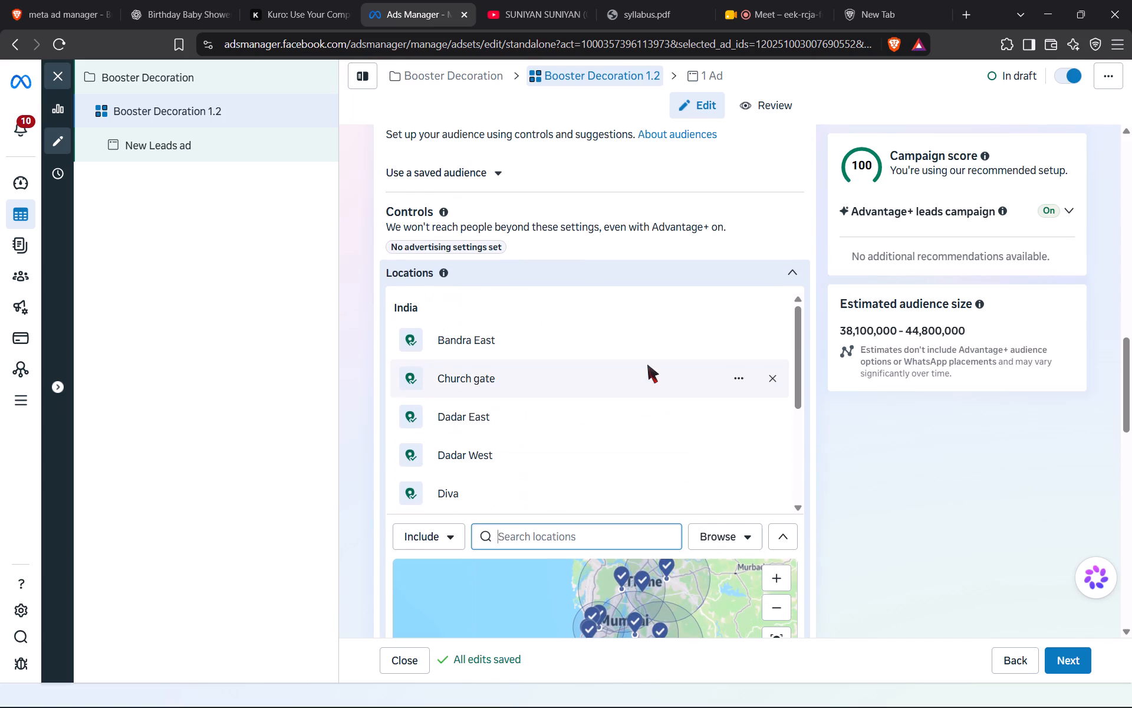
scroll(647, 365, down, 6)
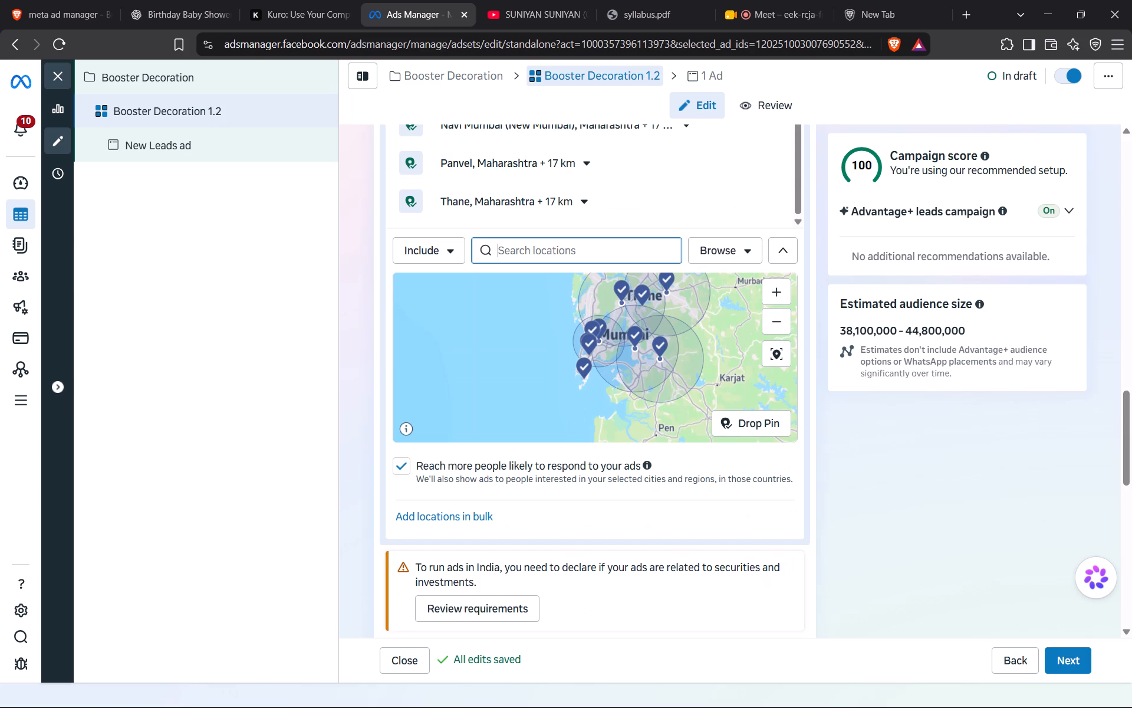
click(456, 241)
click(445, 314)
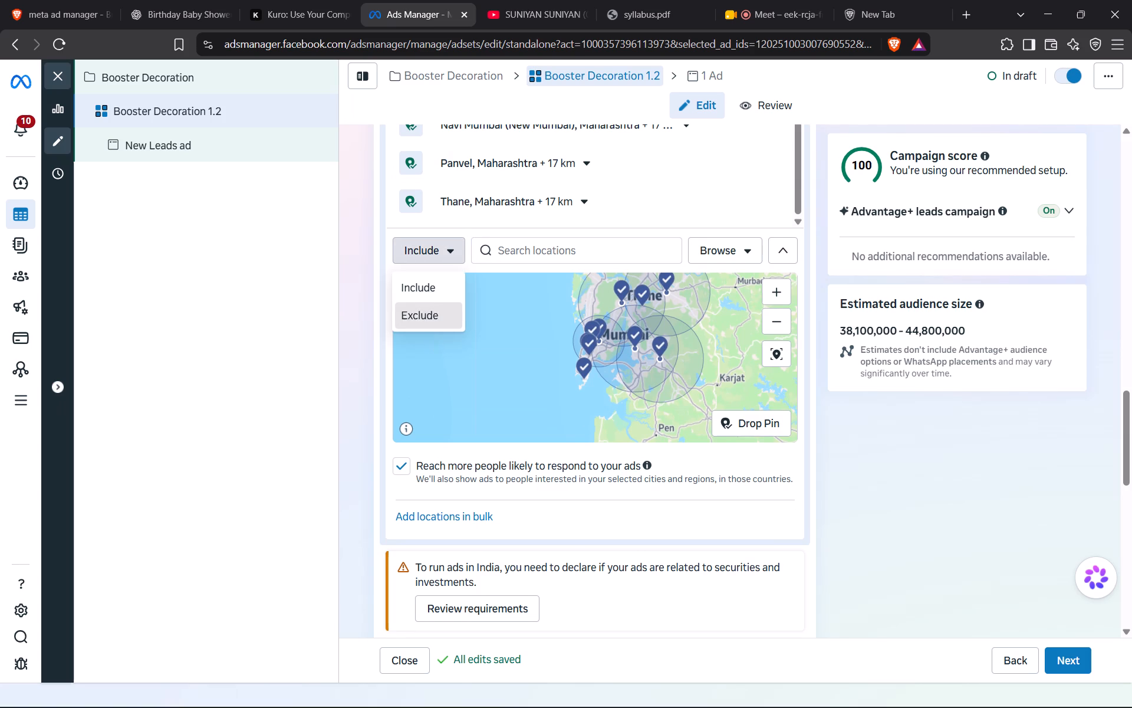
click(532, 249)
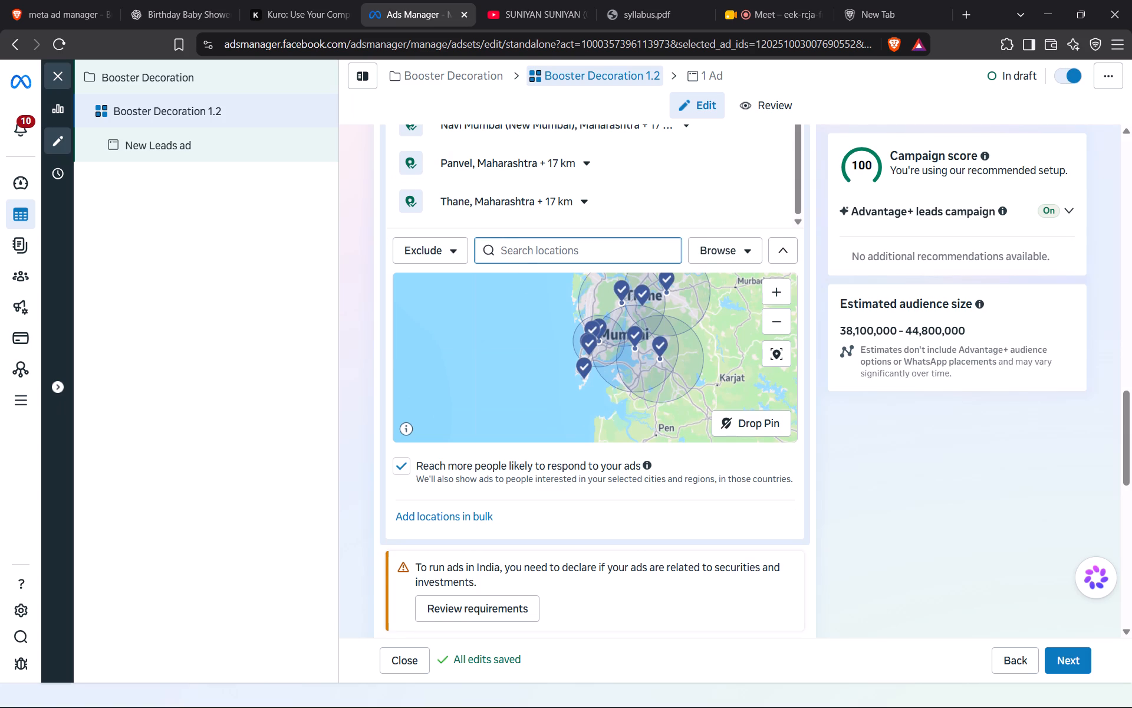
text(Madhya)
click(546, 290)
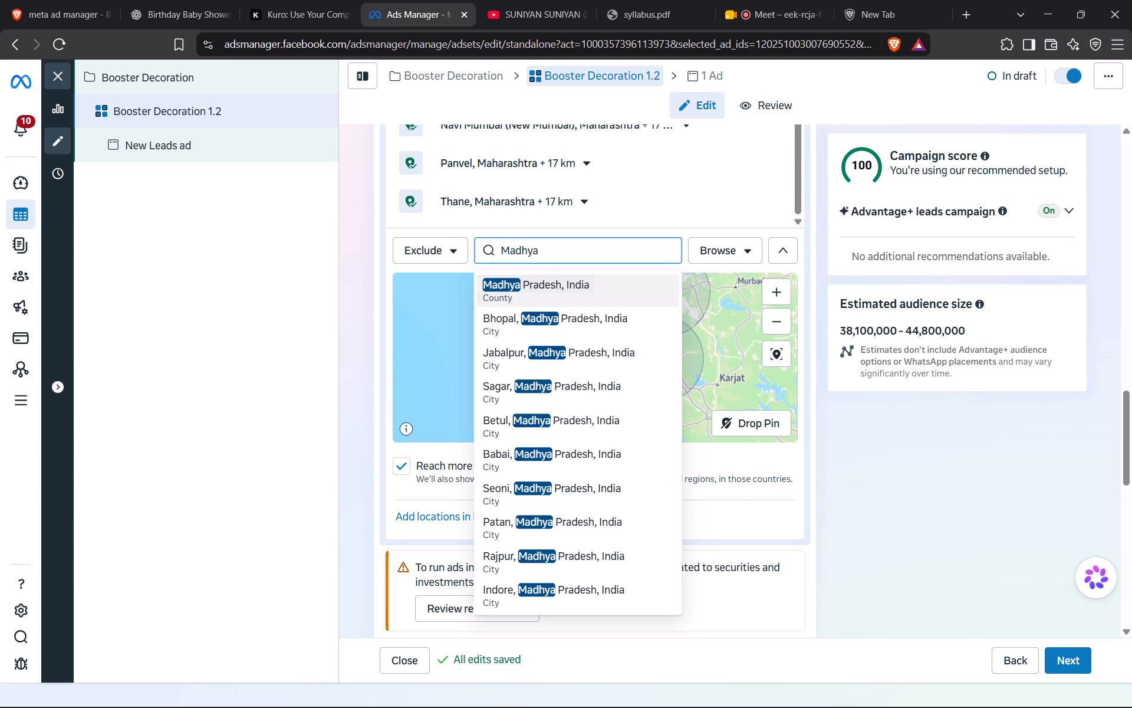
Search for Uttar and exclude Uttar Pradesh, India from the targeting.
click(541, 254)
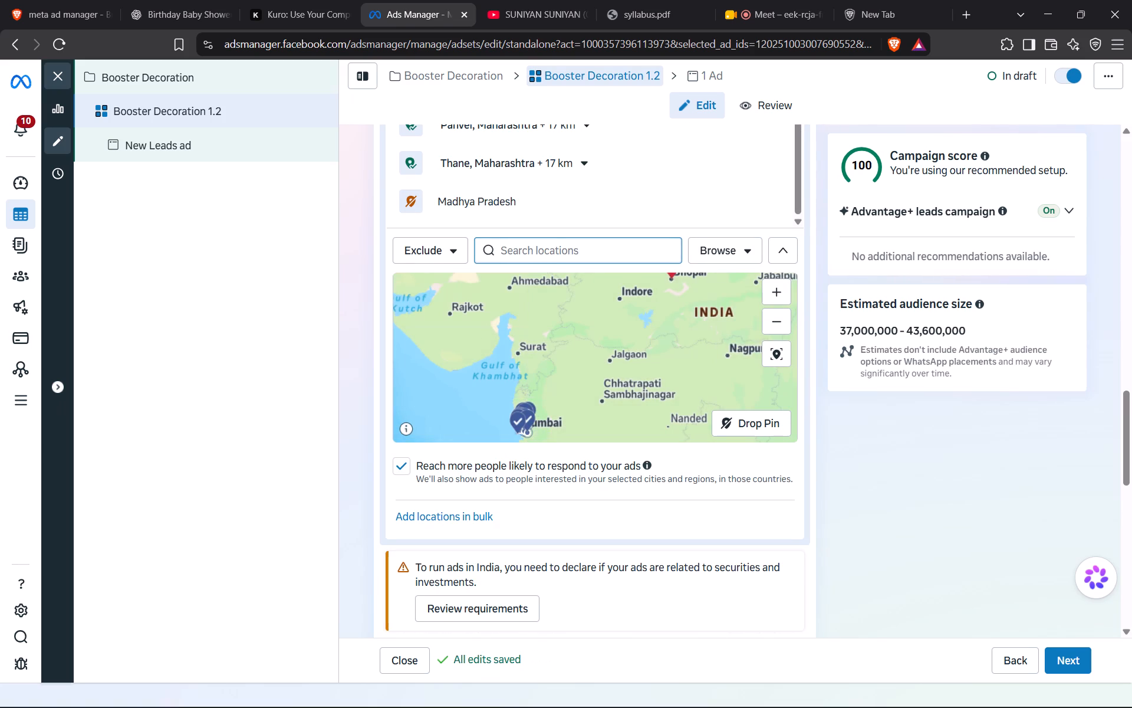
text(Uttar)
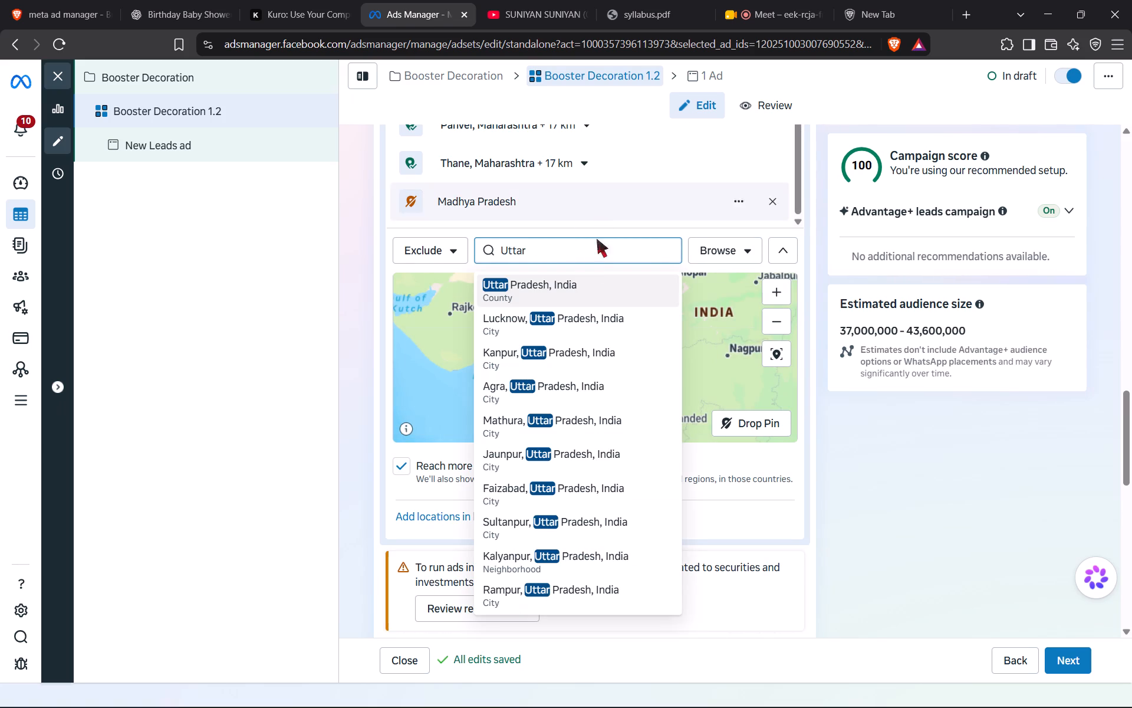
click(581, 286)
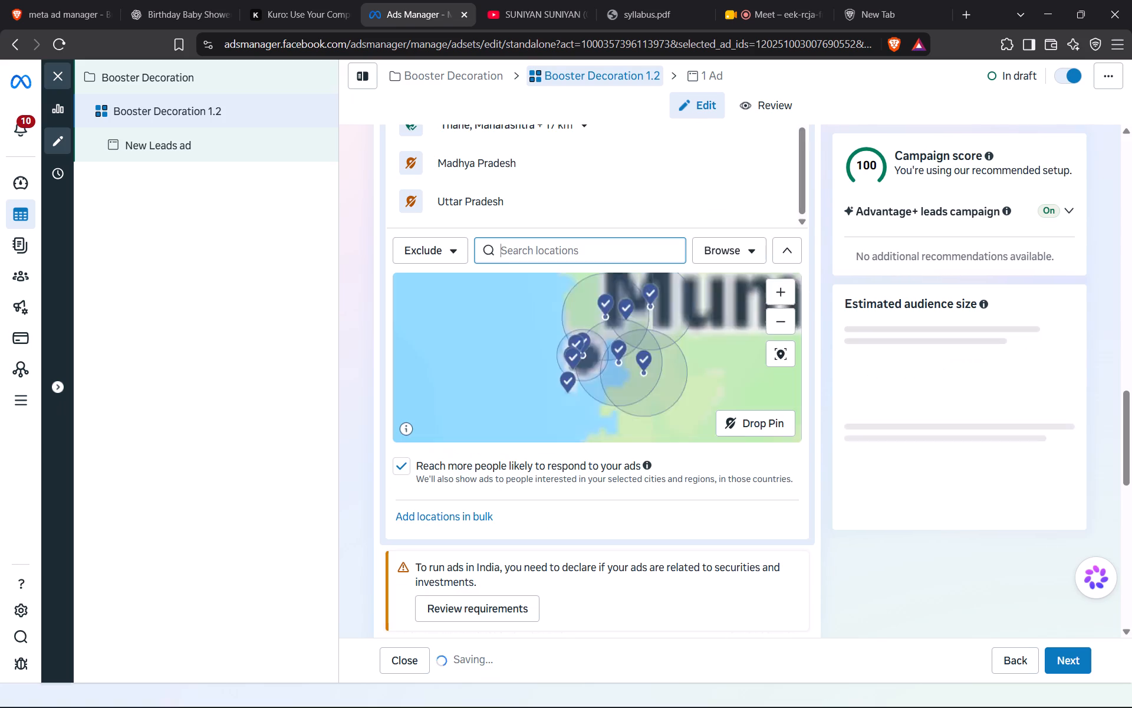
Search for Bihar and exclude the state of Bihar from the ad set's location targeting.
click(557, 249)
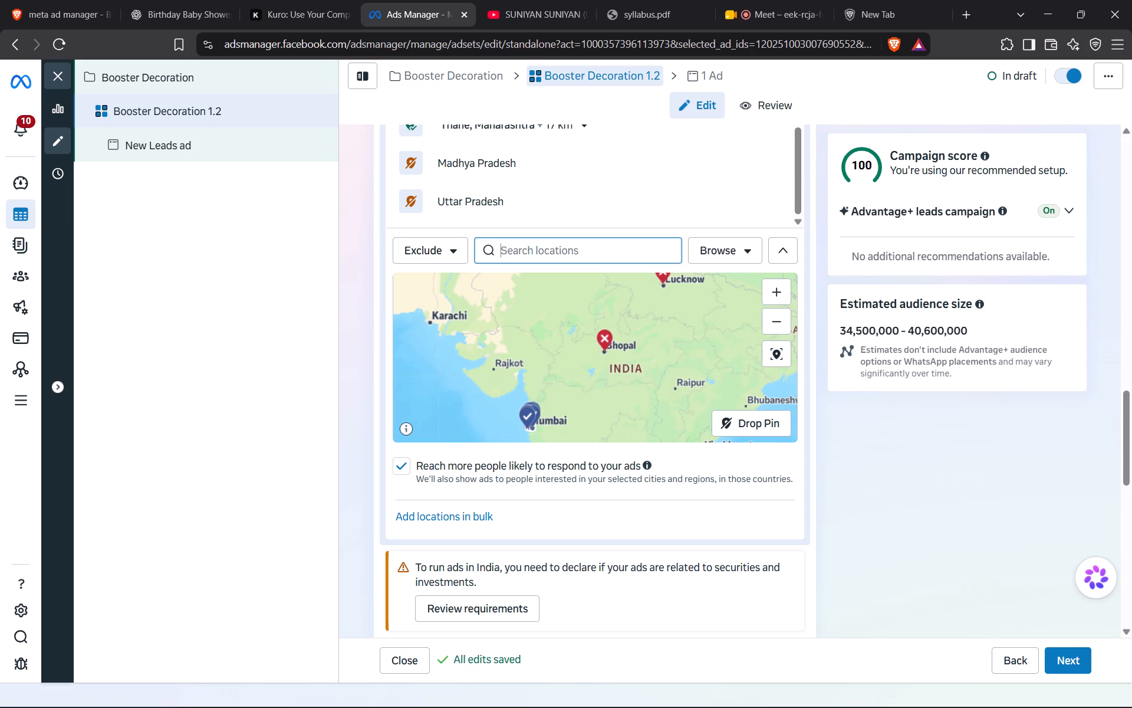
text(Bihar)
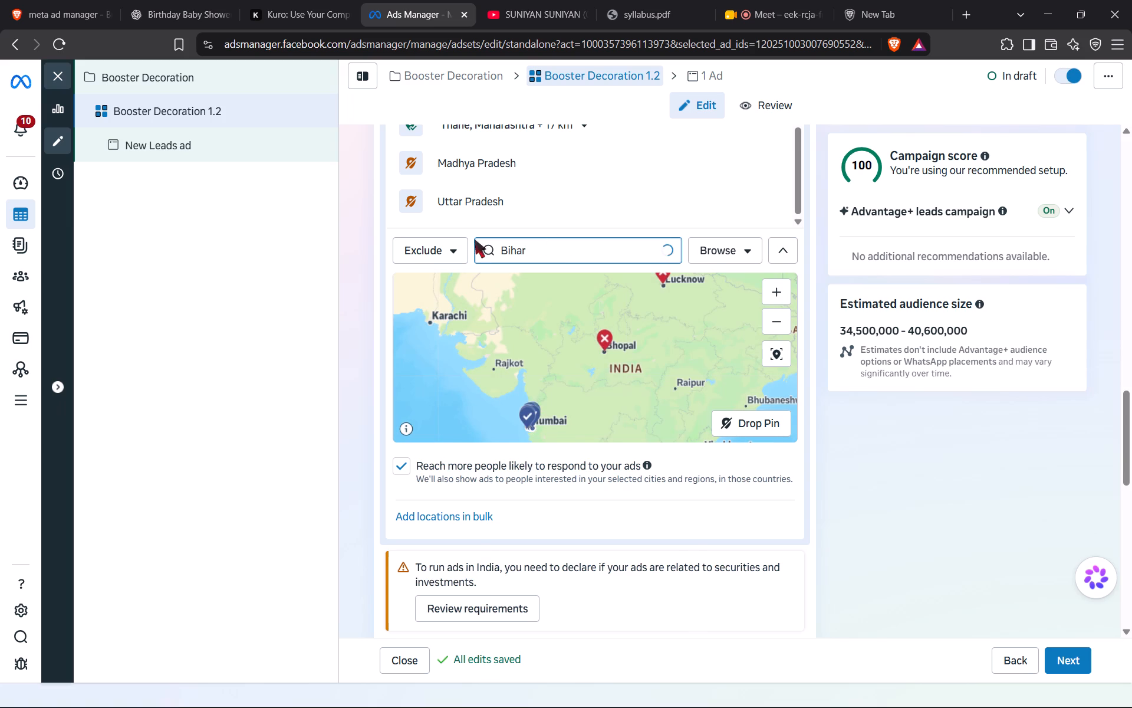
click(525, 288)
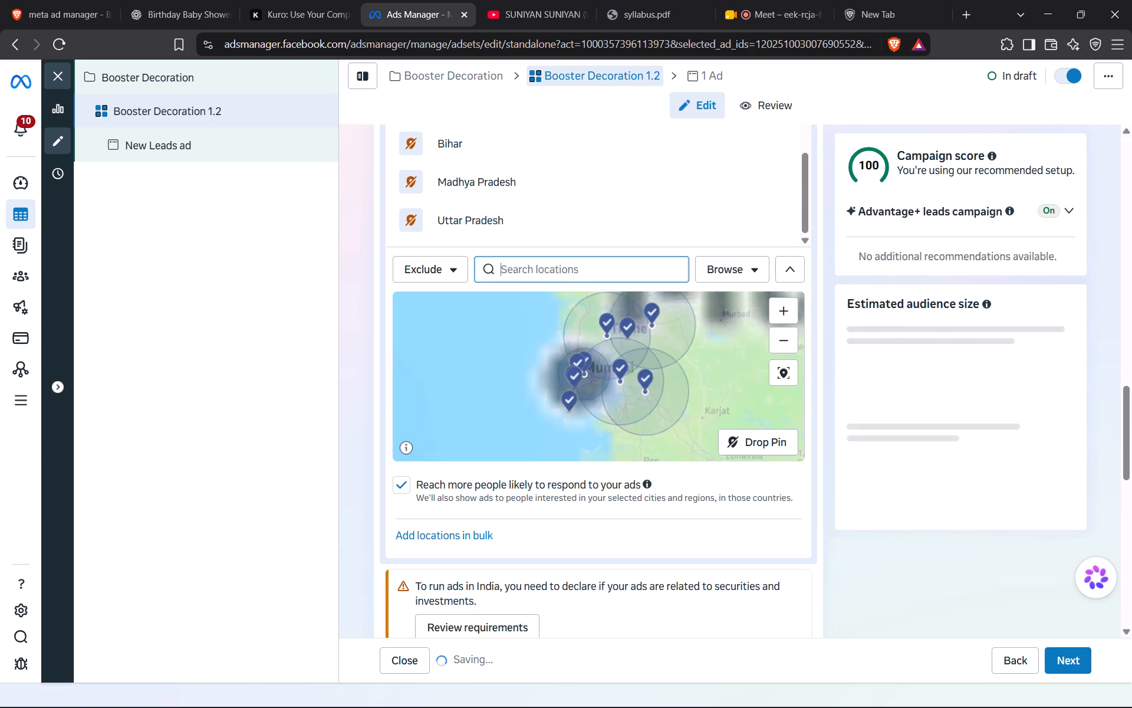
Search for Harya and exclude Haryana, India from the ad set's location targeting.
click(551, 270)
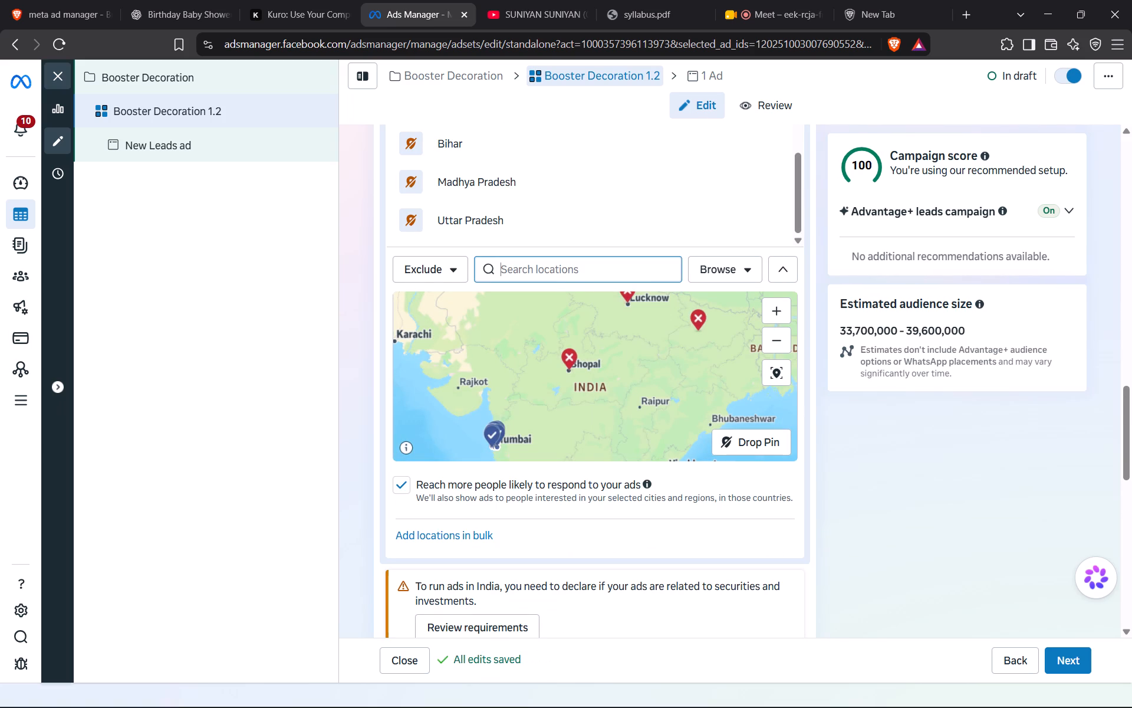
key(shift+u)
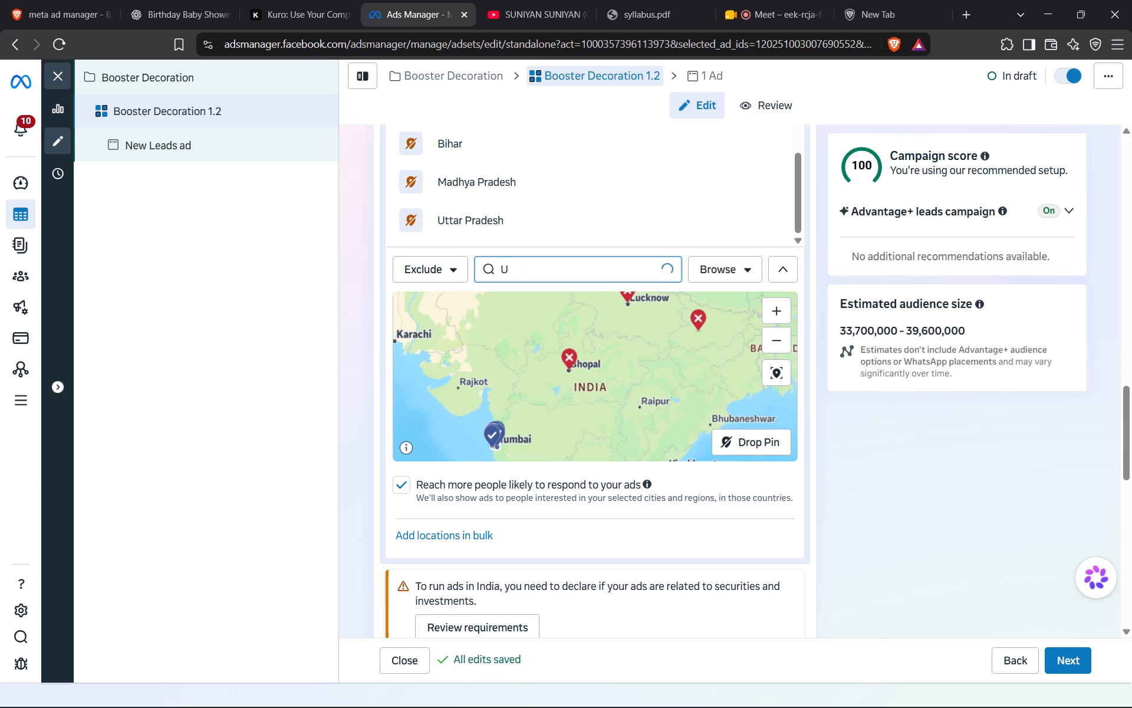
key(BackSpace)
text(Harya)
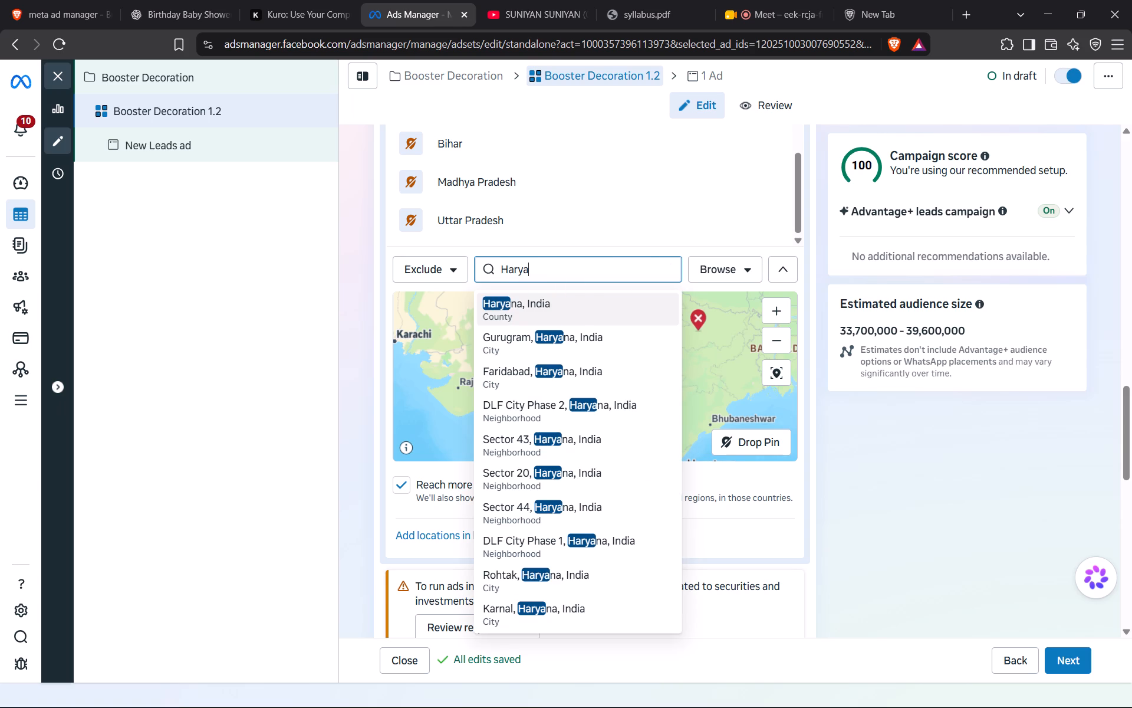
click(554, 307)
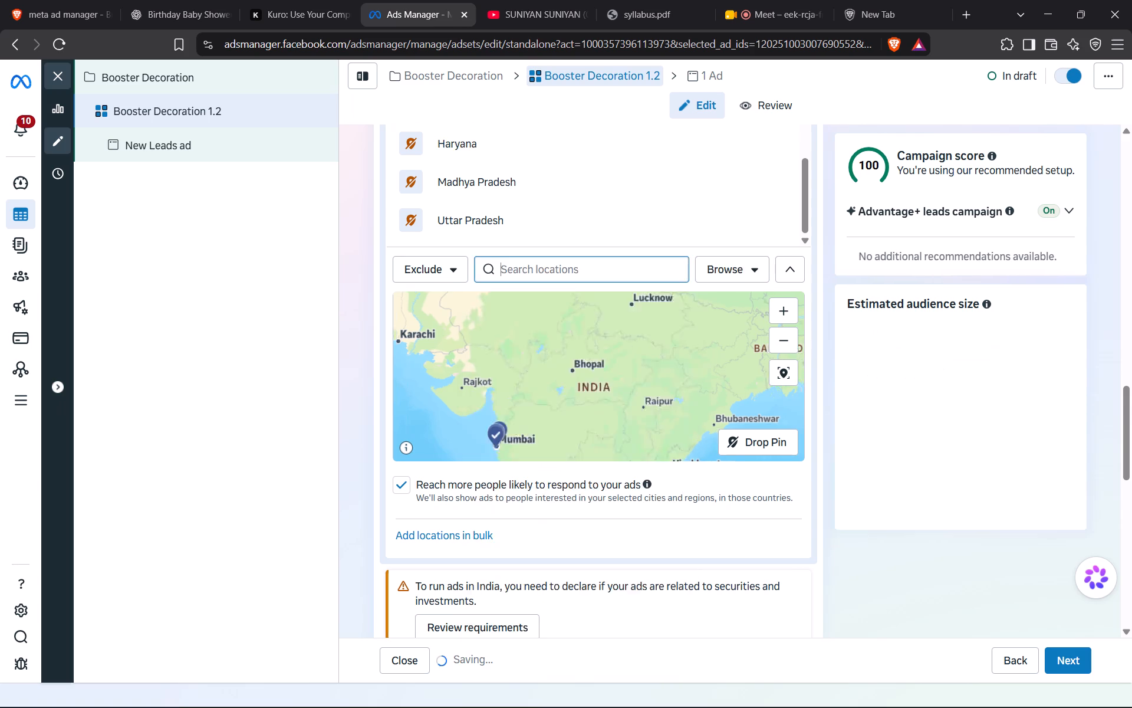
Search for punjab and exclude Punjab, India from the ad set's location targeting.
click(543, 276)
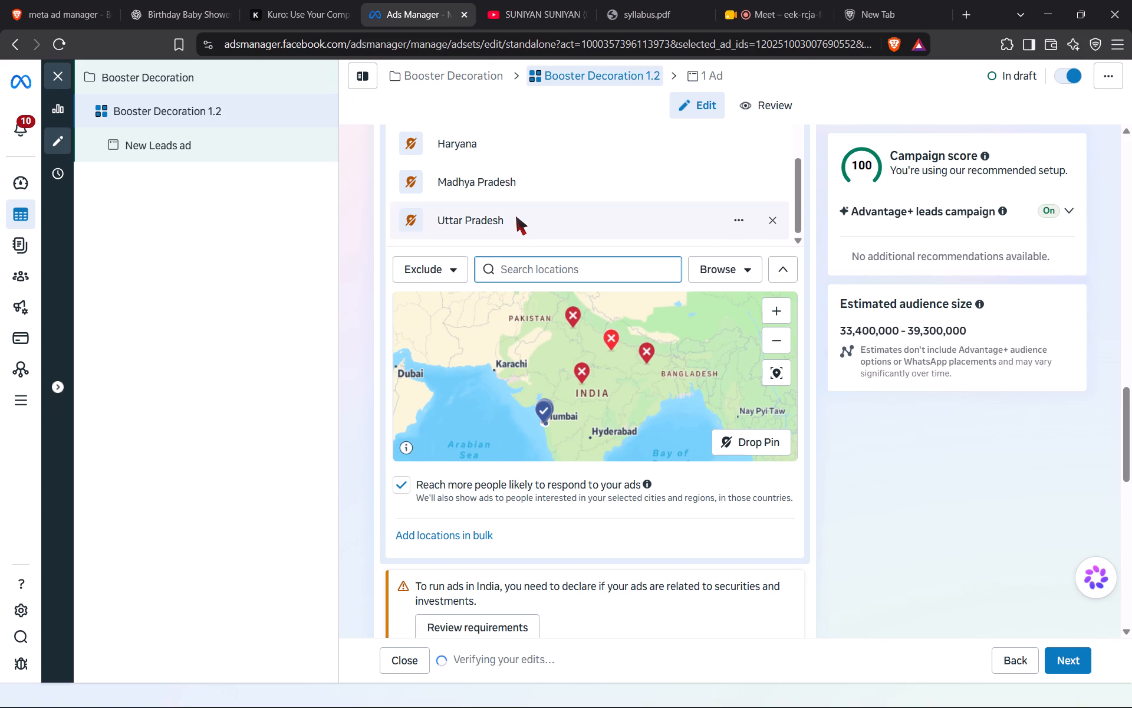
scroll(516, 217, up, 1)
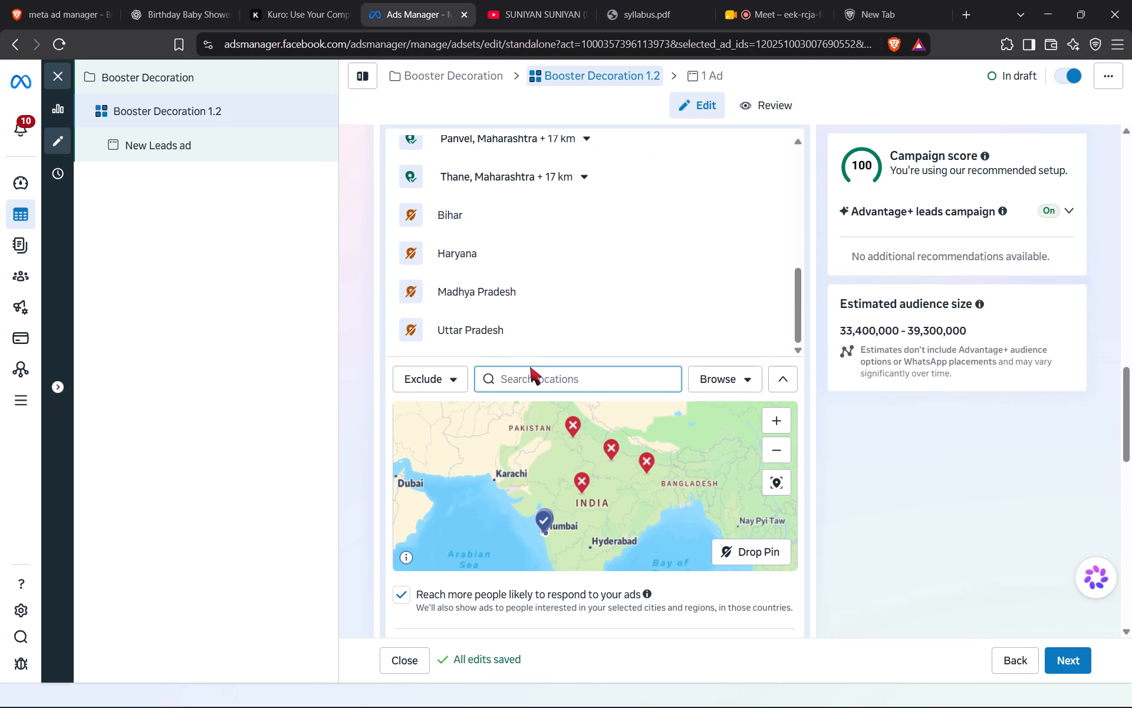
click(532, 378)
text(punjab)
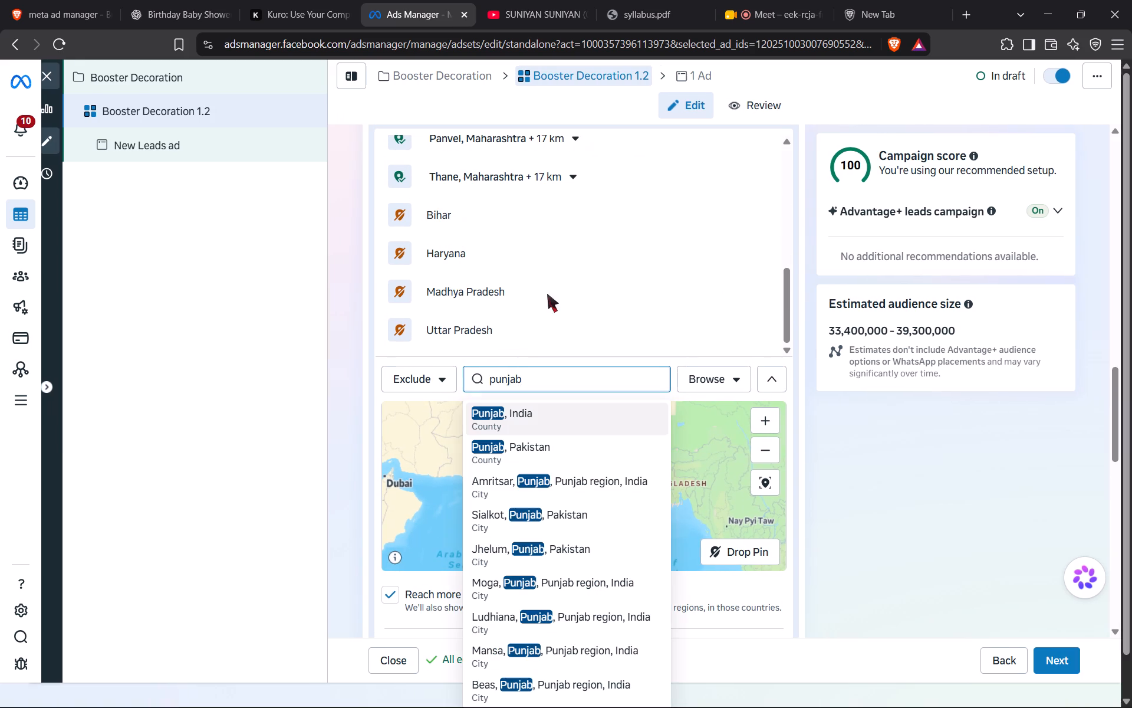
click(546, 421)
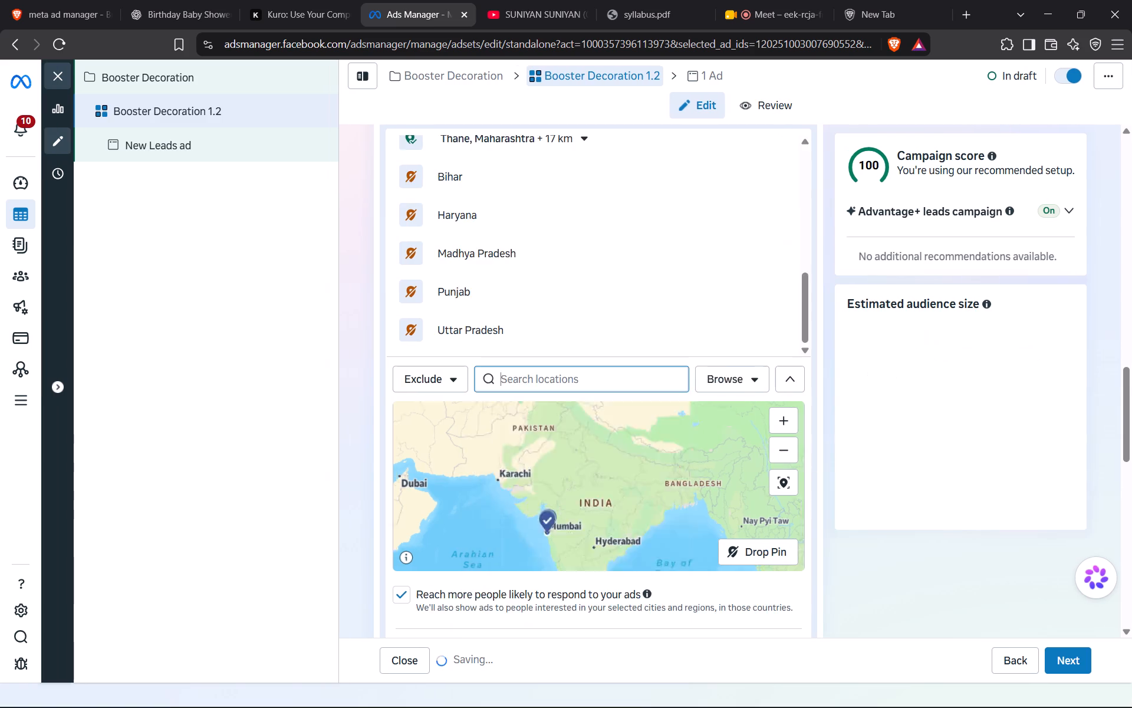
Search for west bengal and exclude West Bengal, India from the ad set's location targeting.
click(548, 376)
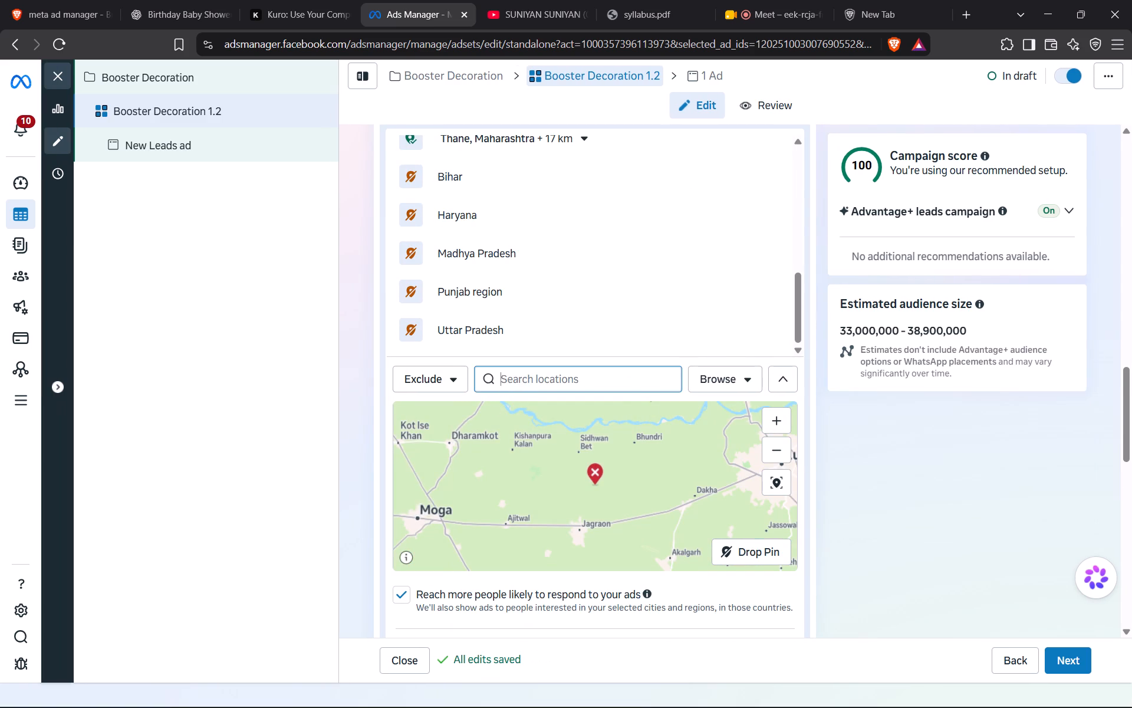
text(west bengal)
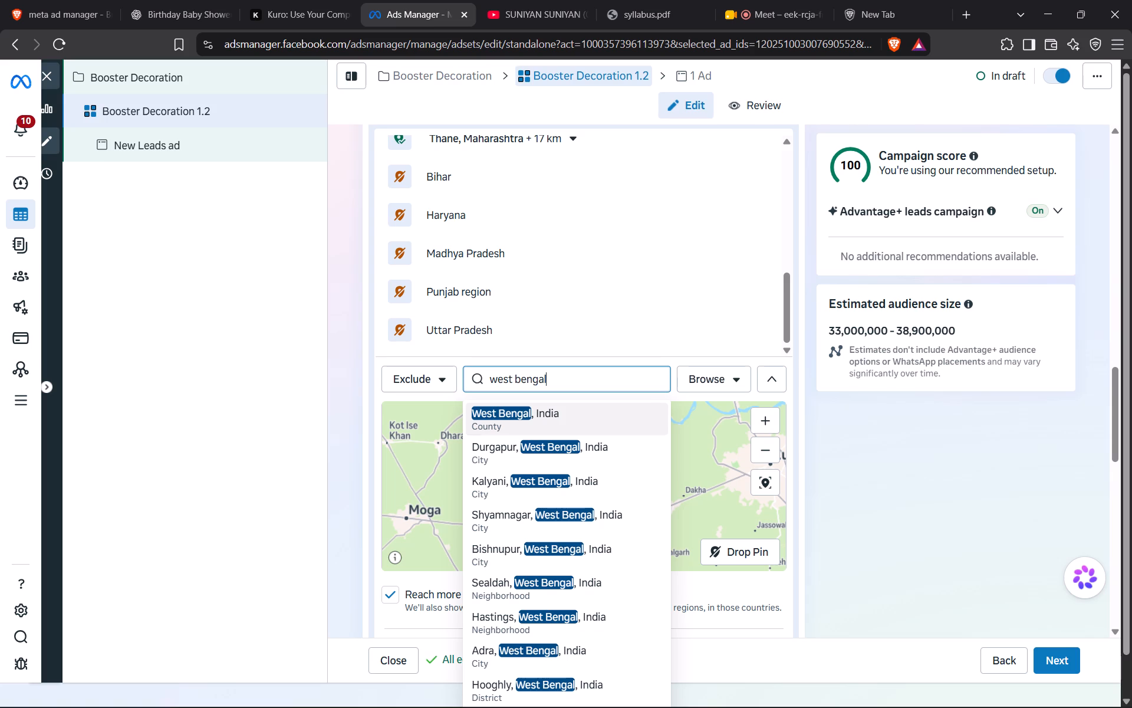
click(527, 424)
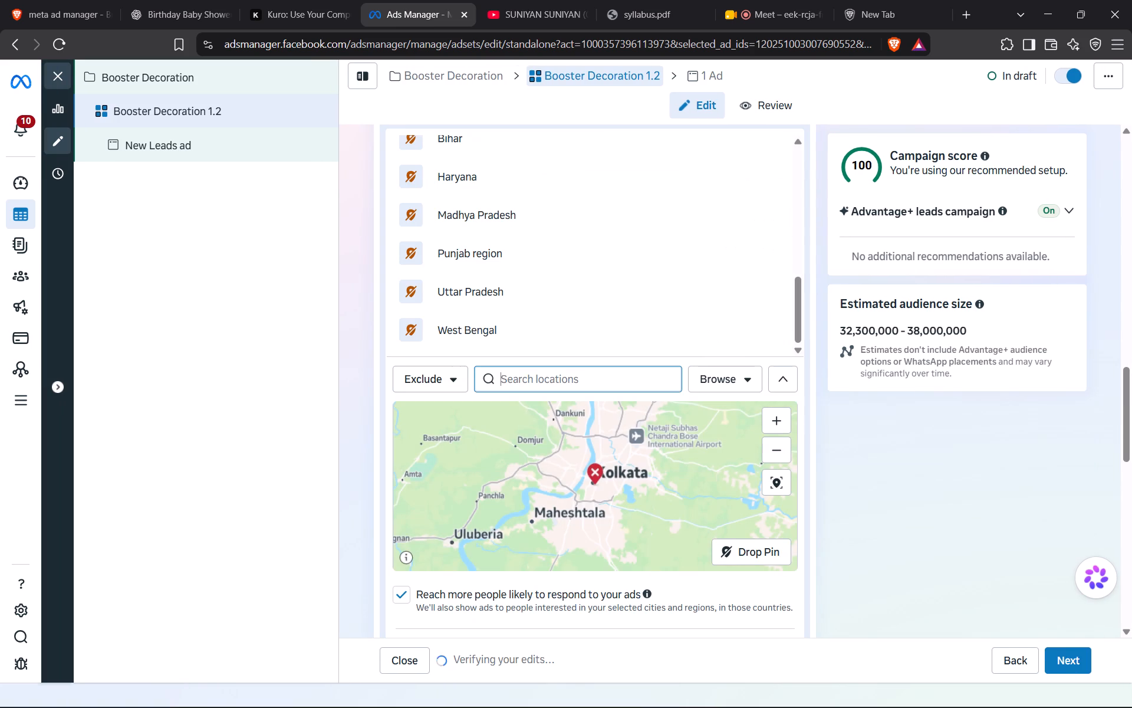
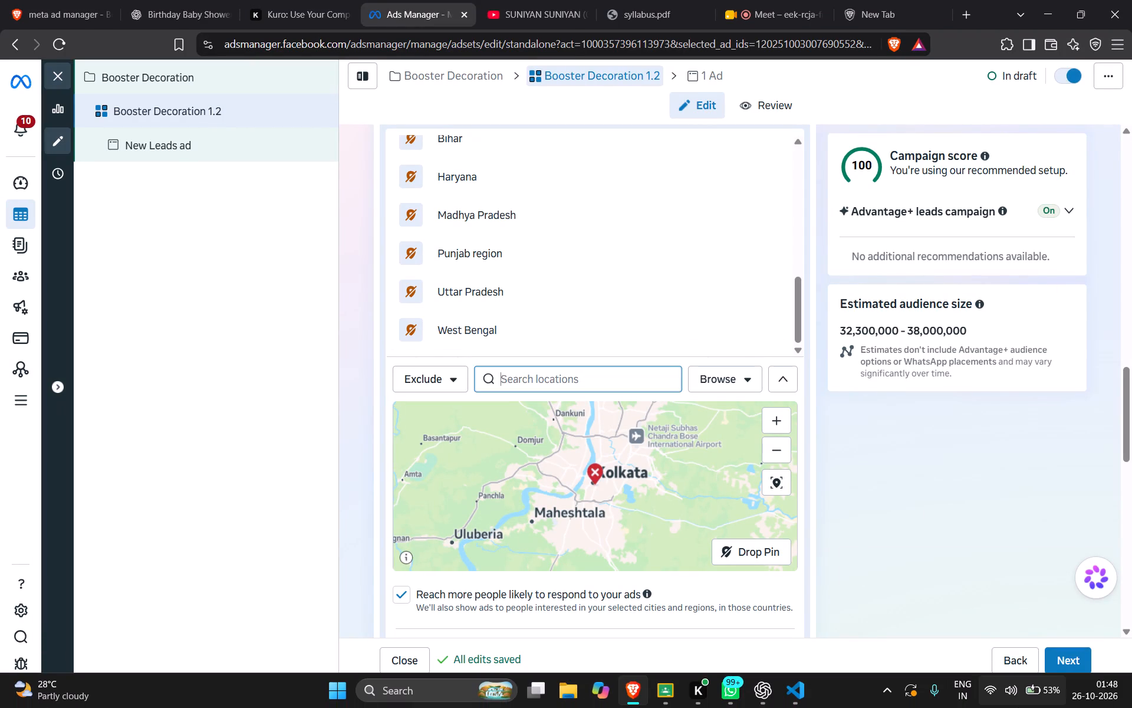
Open the system's list of available Wi-Fi networks to check the computer's internet connection.
click(1019, 691)
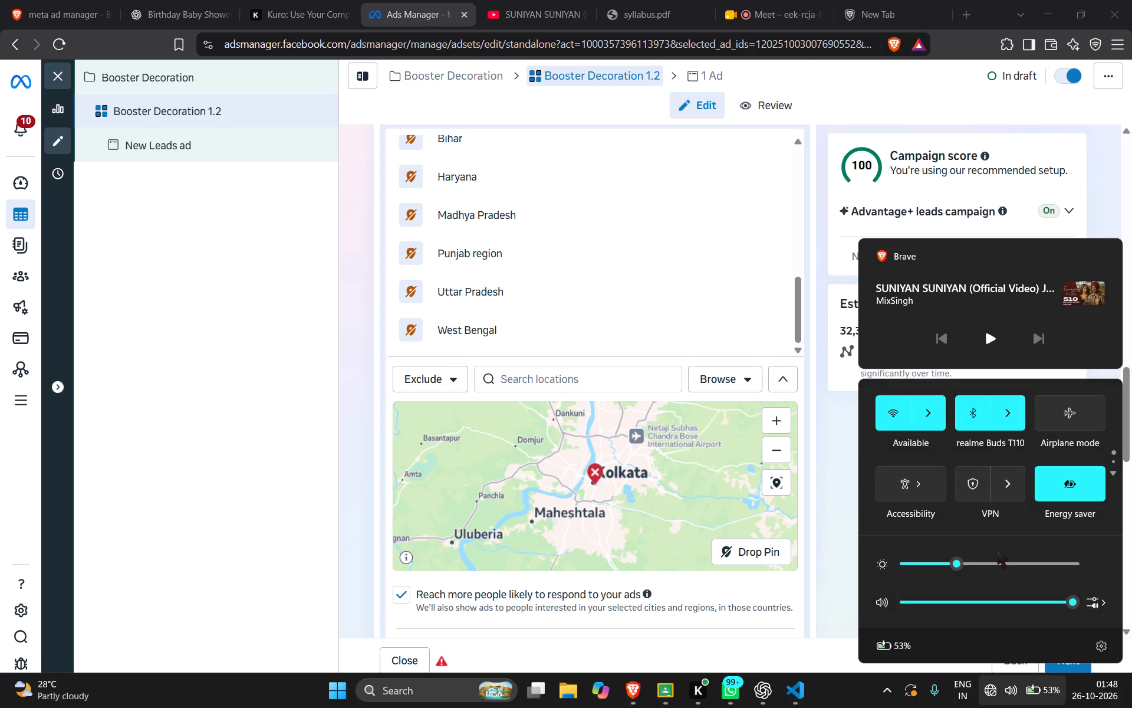
click(923, 415)
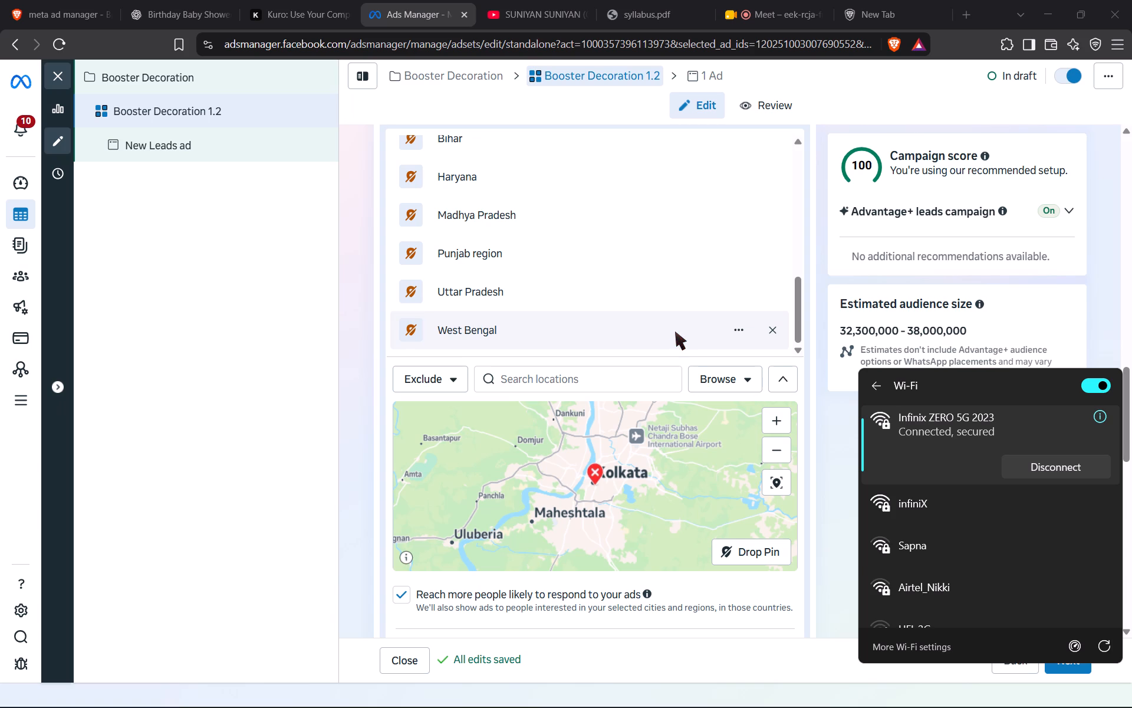
Search for karnataka and exclude the state of Karnataka from the ad set's location targeting.
click(619, 383)
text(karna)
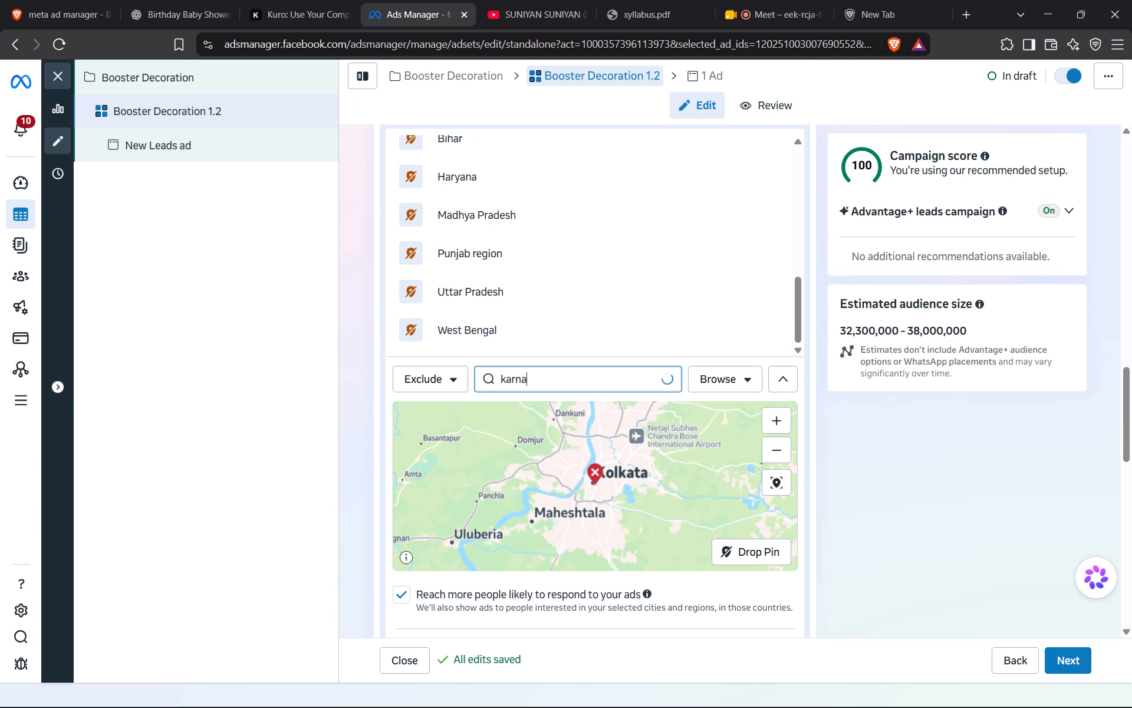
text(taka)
click(549, 419)
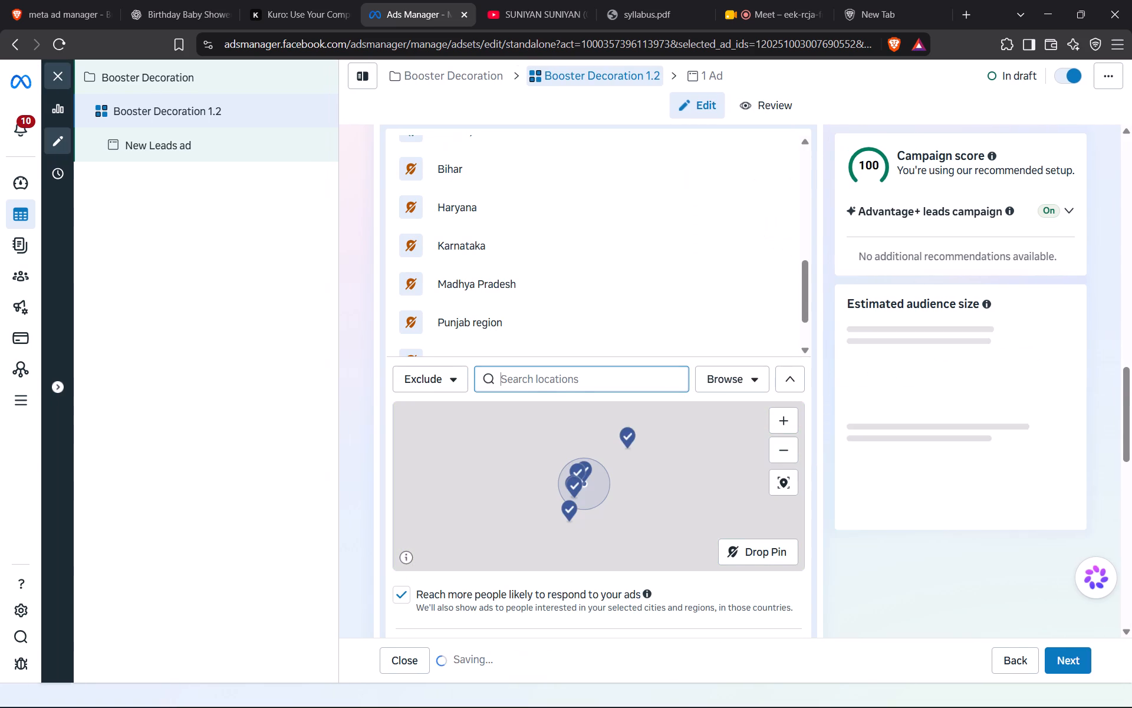
click(537, 382)
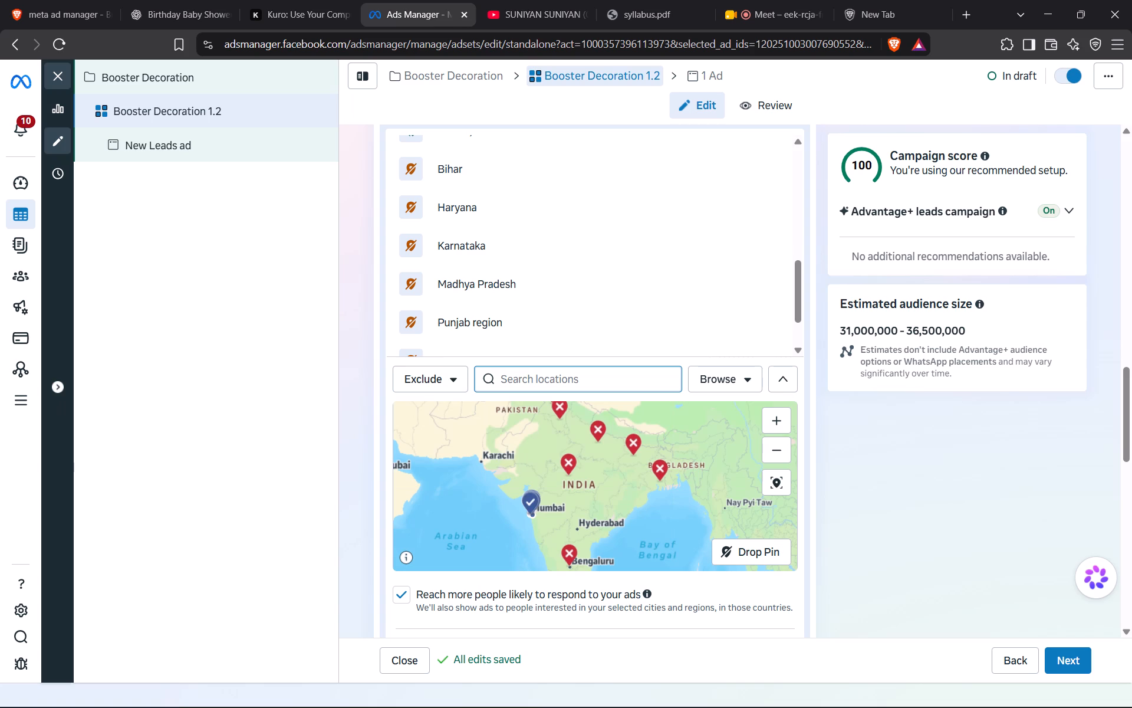
Search for telangana and exclude the state of Telangana from the ad set's location targeting.
click(549, 380)
text(tels)
key(BackSpace)
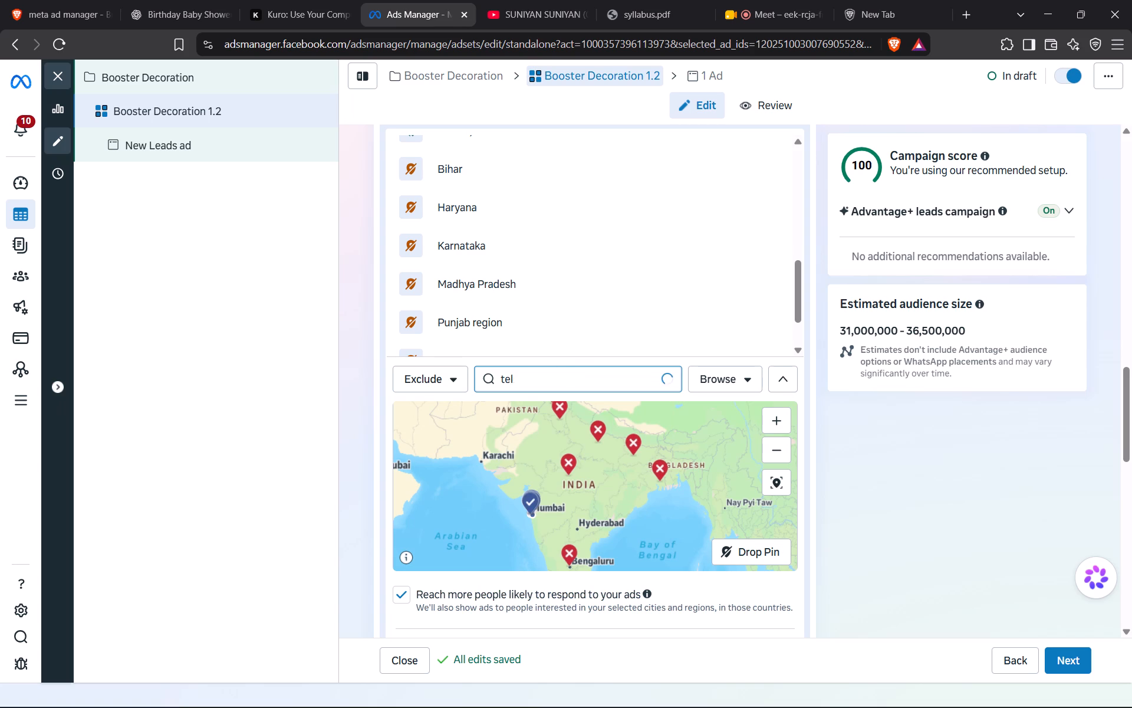
text(angana)
click(522, 414)
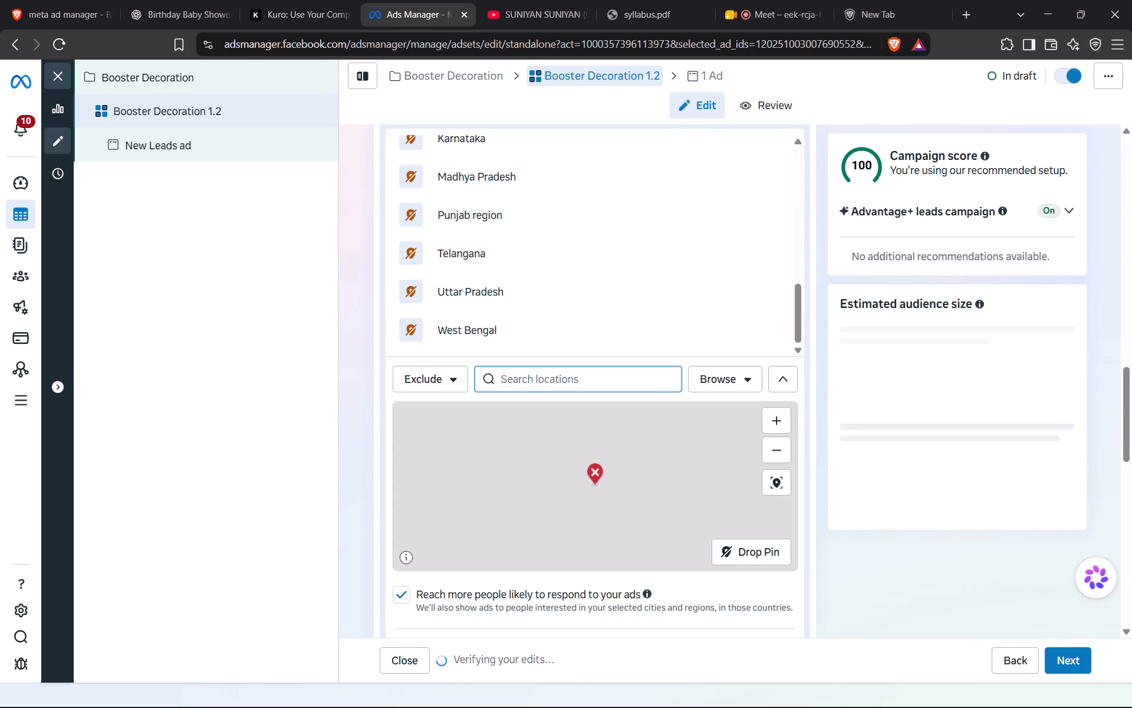
Search for kerala and exclude Kerala, India from the ad set's location targeting.
click(533, 382)
text(ka)
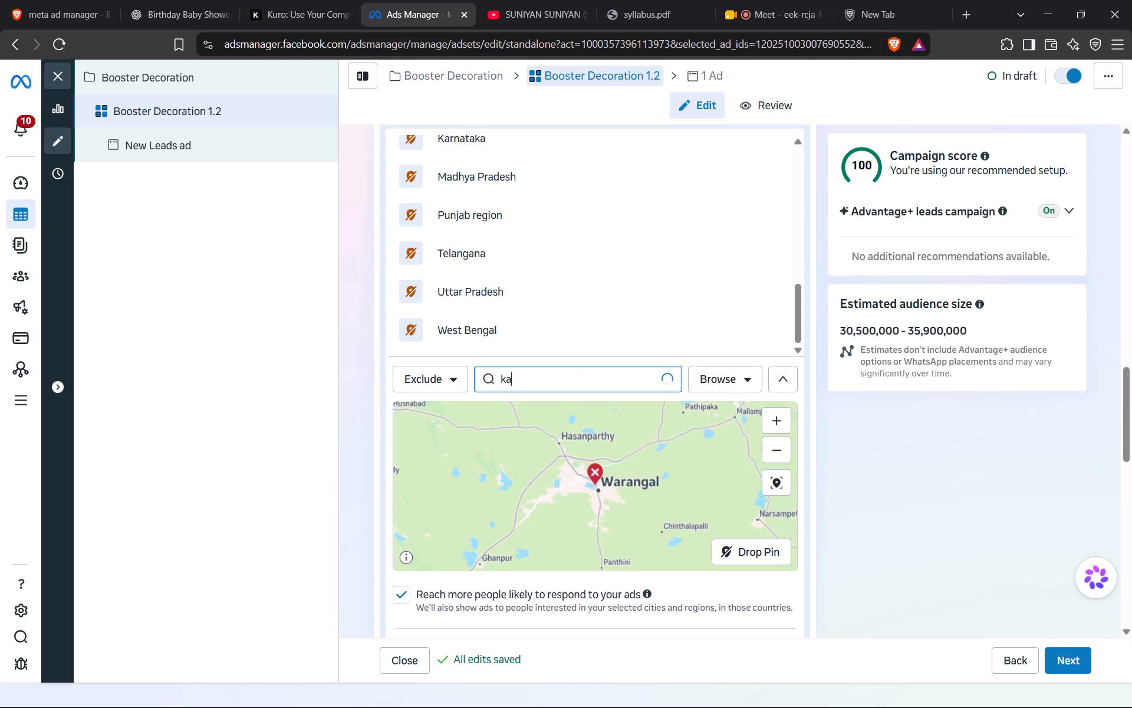
key(BackSpace)
text(erala)
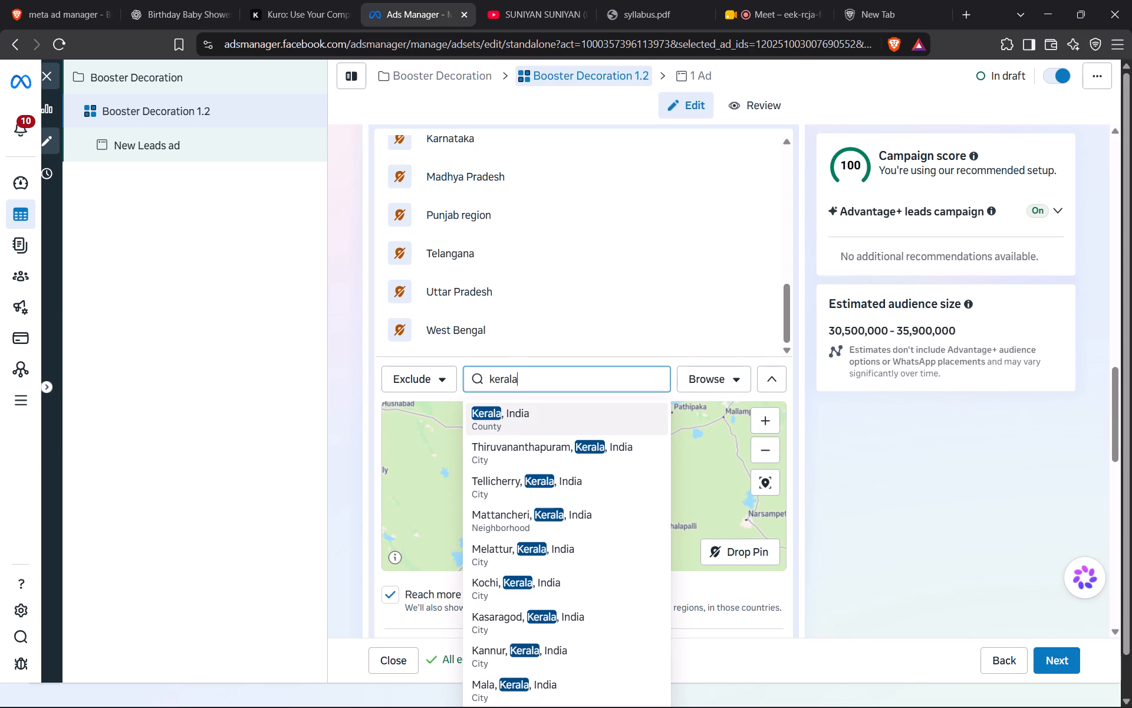
click(539, 421)
Search for Gujarat and exclude Gujarat, India from the ad set's location targeting.
click(531, 382)
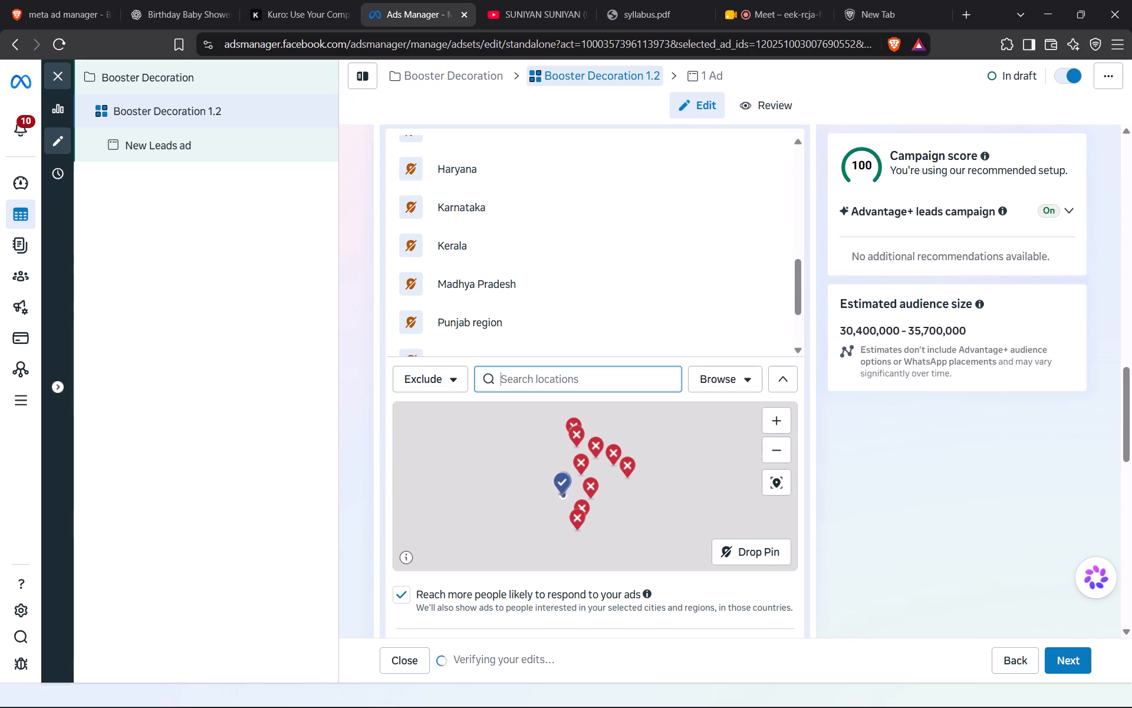
text(Gujarat)
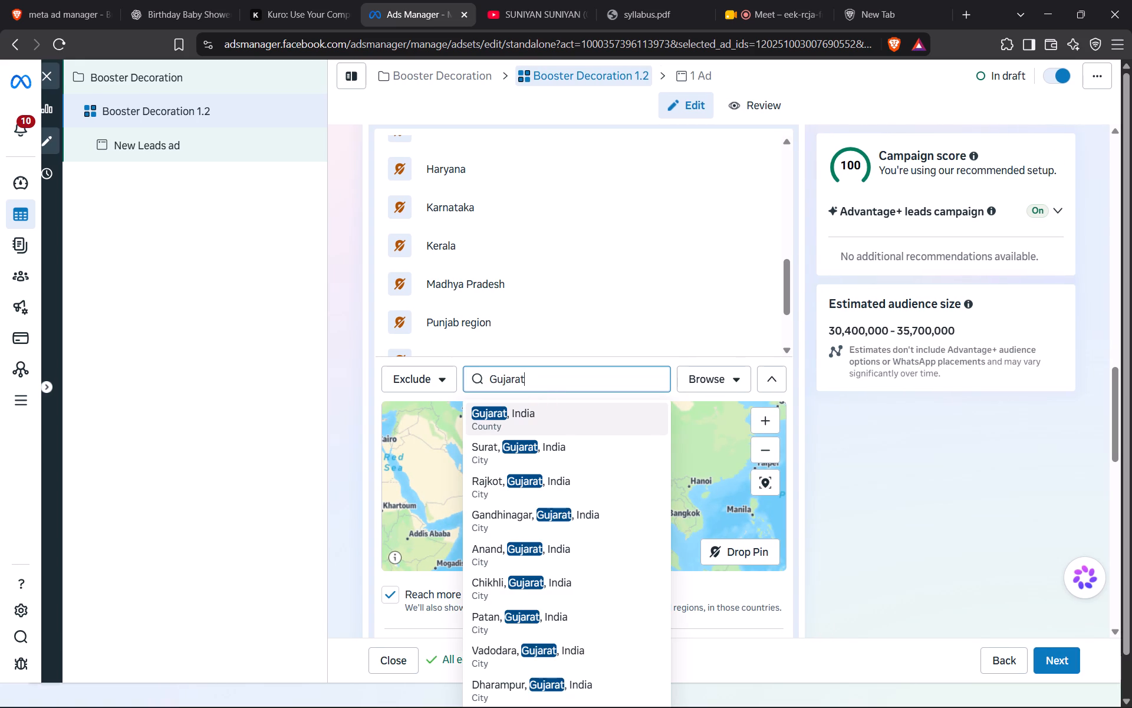
click(535, 427)
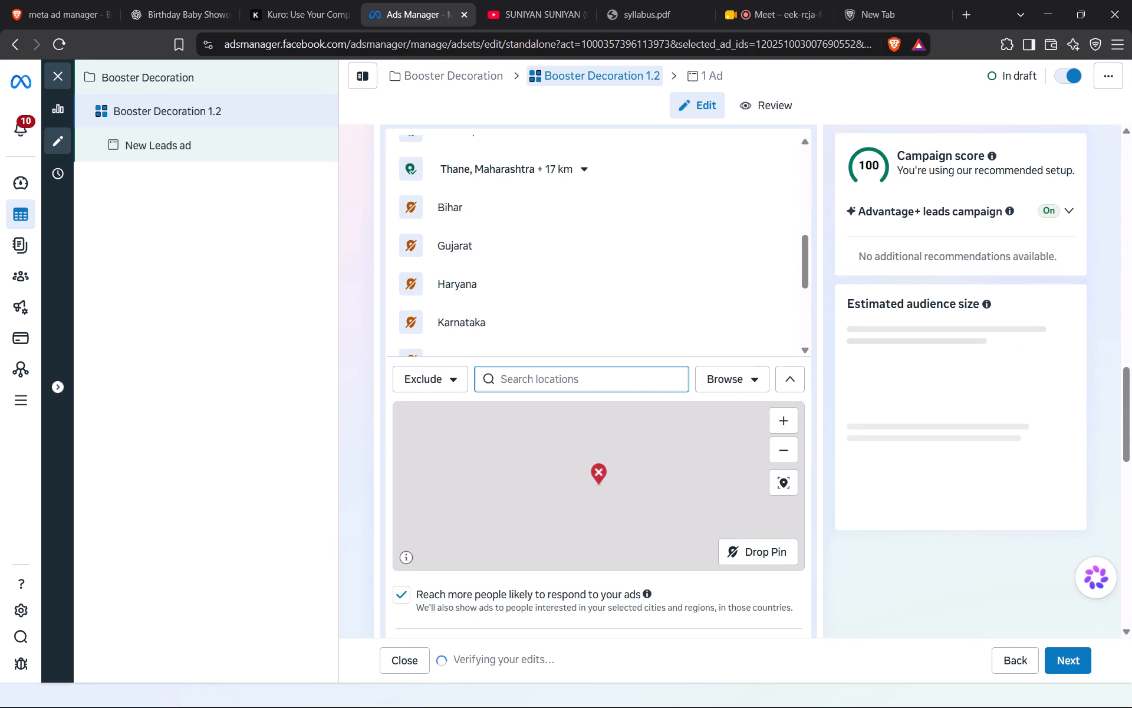
Search for orissa and exclude the state of Odisha from the ad set's location targeting.
scroll(742, 338, down, 1)
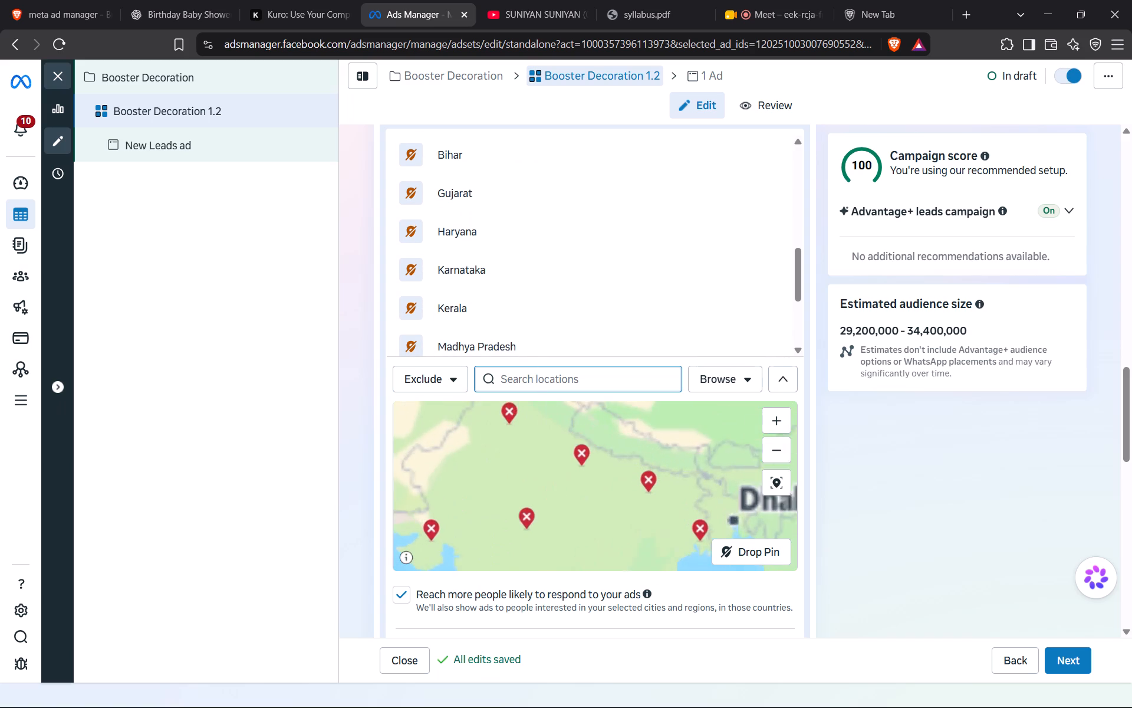
scroll(631, 486, down, 1)
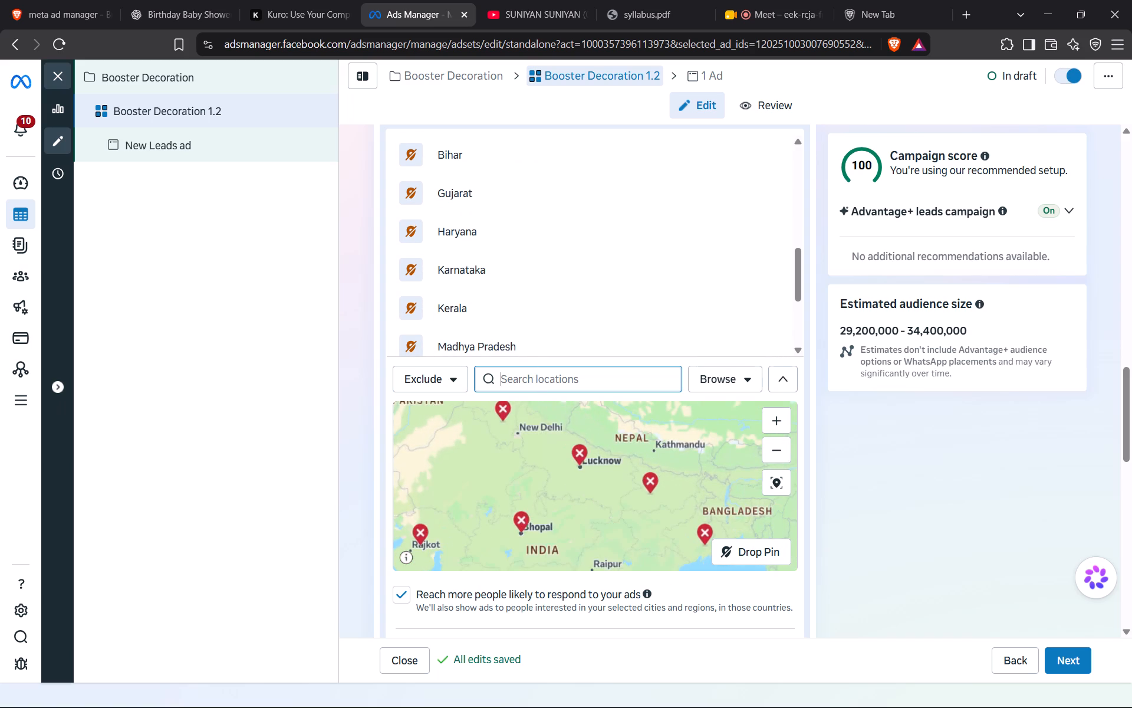
drag(617, 522, 578, 491)
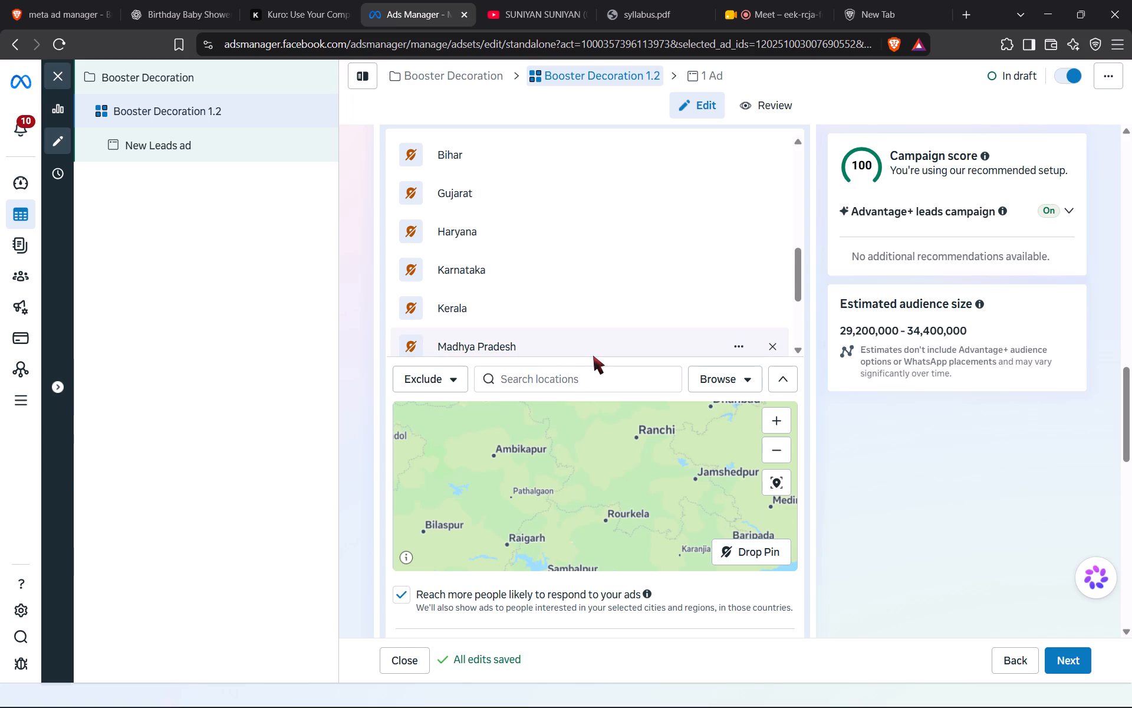
scroll(593, 356, down, 6)
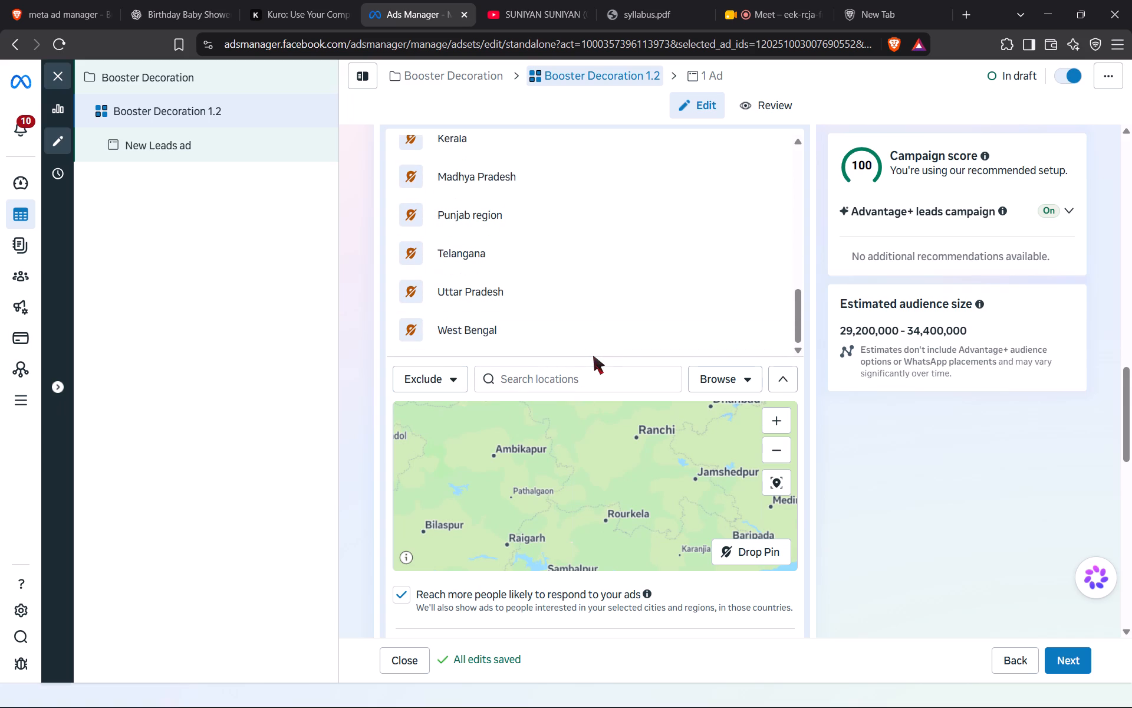
scroll(593, 356, down, 4)
scroll(630, 477, down, 2)
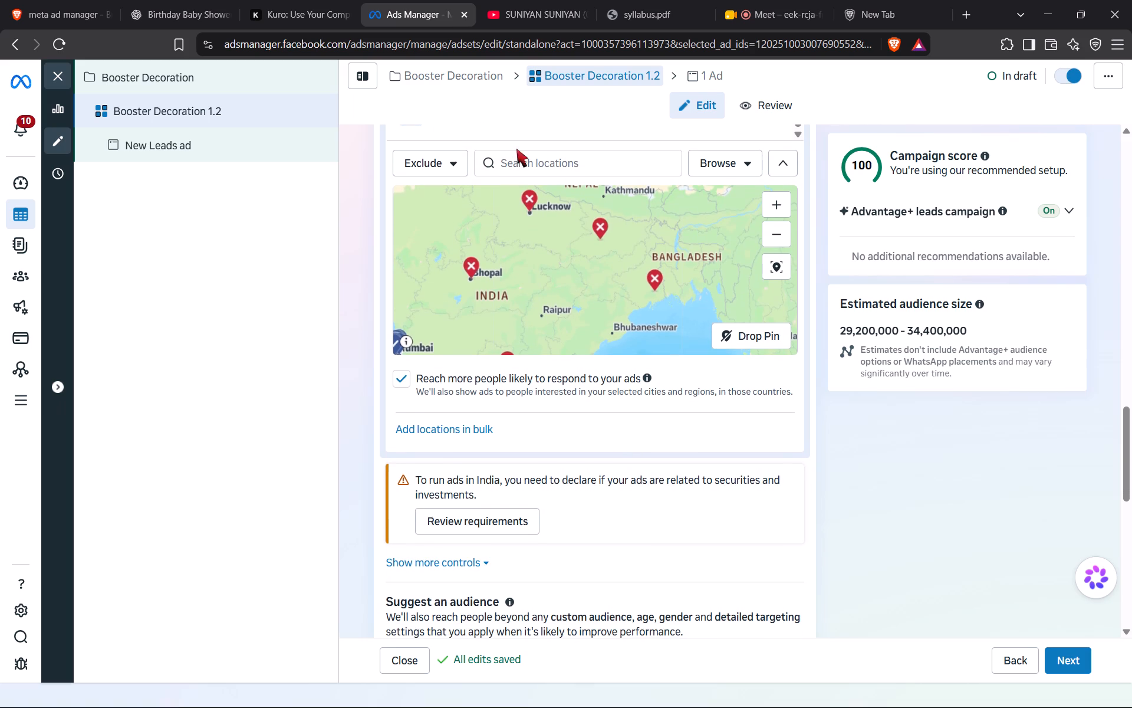
click(520, 158)
text(orissa)
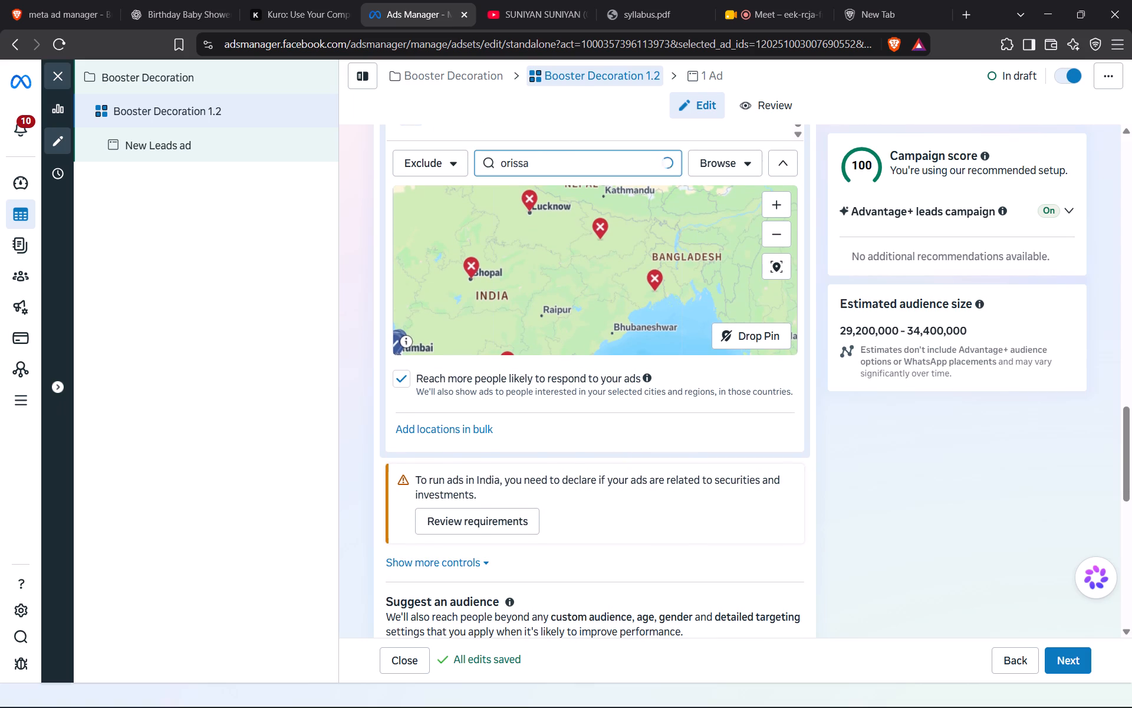
click(552, 201)
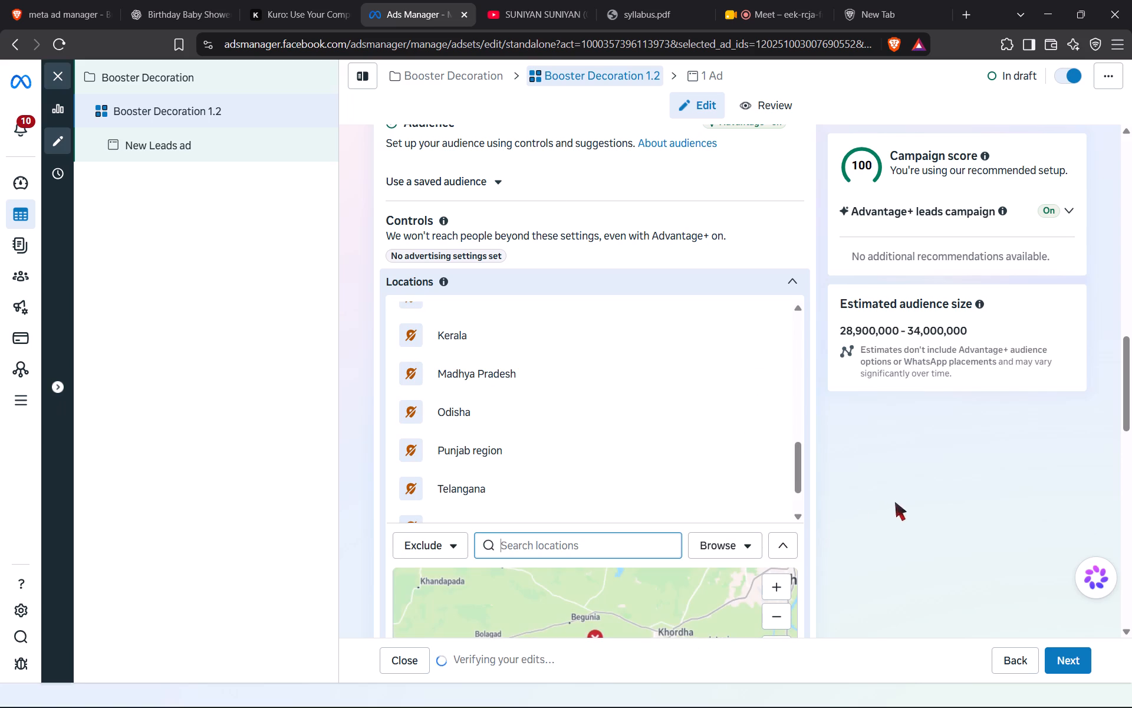
Open the options for further limiting the reach of the ads and continue with Stay in current setup.
scroll(846, 550, down, 2)
scroll(814, 614, down, 2)
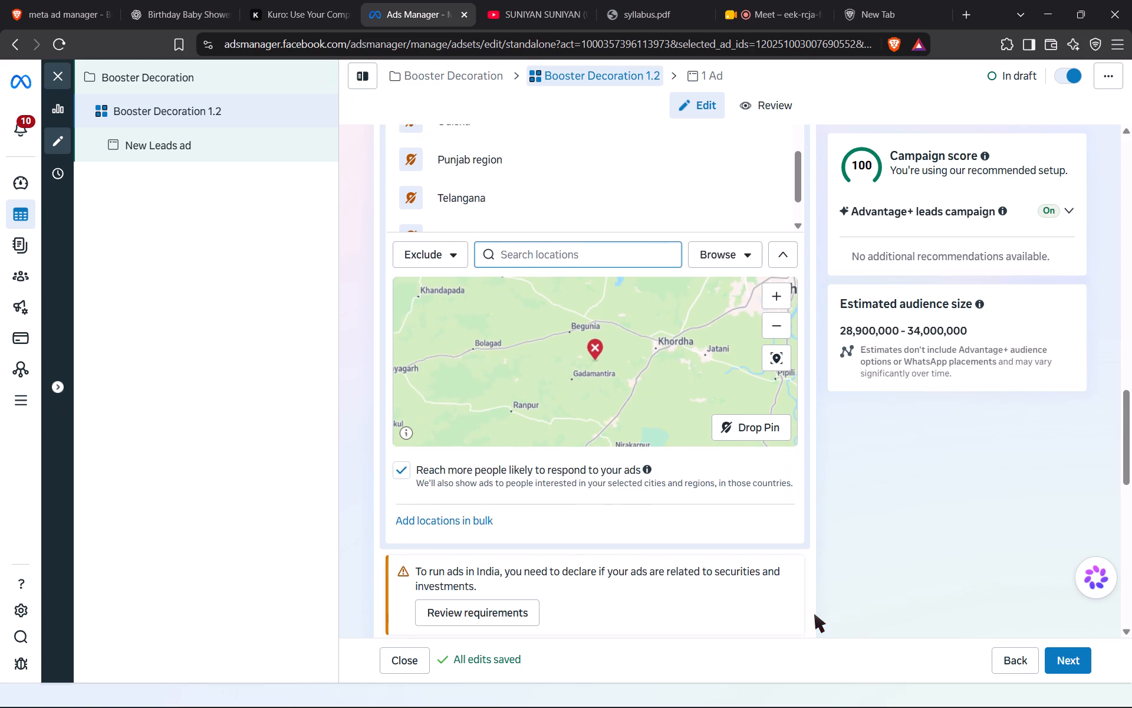
scroll(814, 614, down, 4)
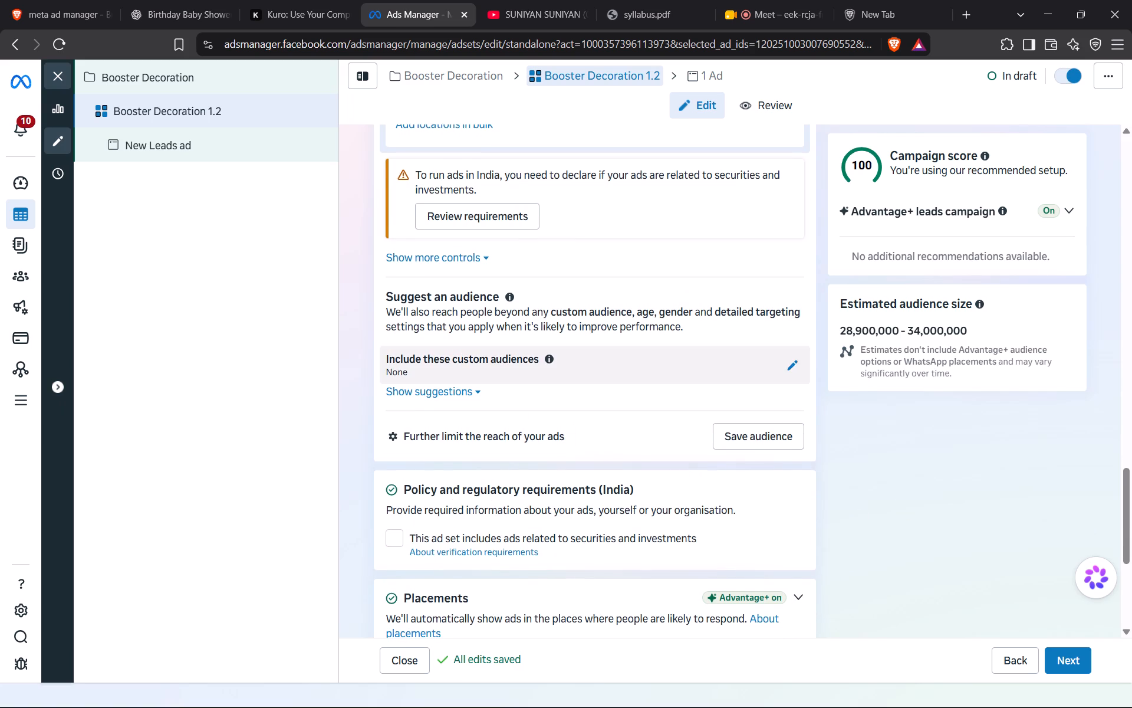
scroll(470, 308, right, 1)
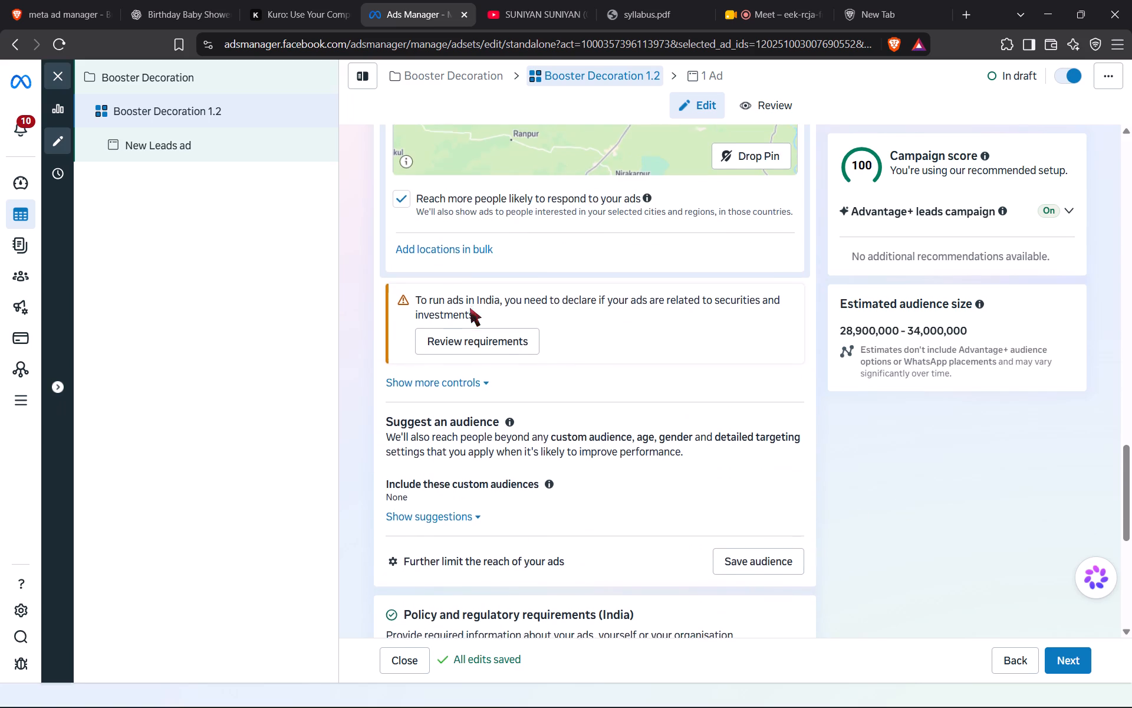
scroll(470, 308, right, 1)
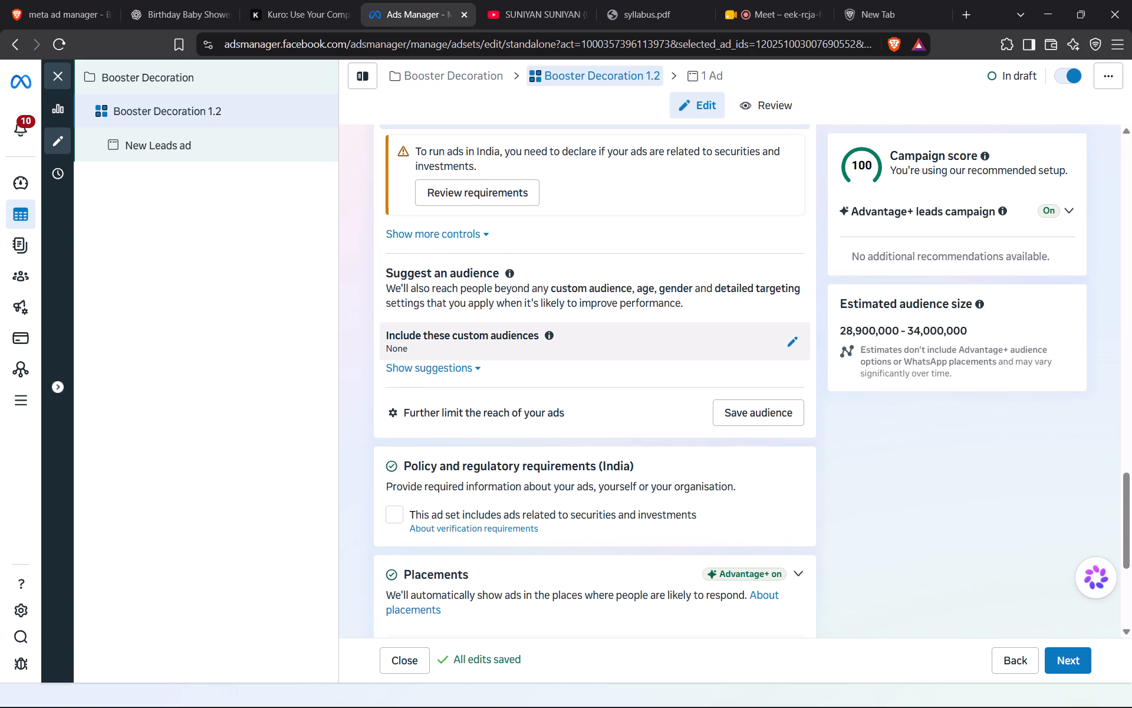
scroll(541, 308, down, 1)
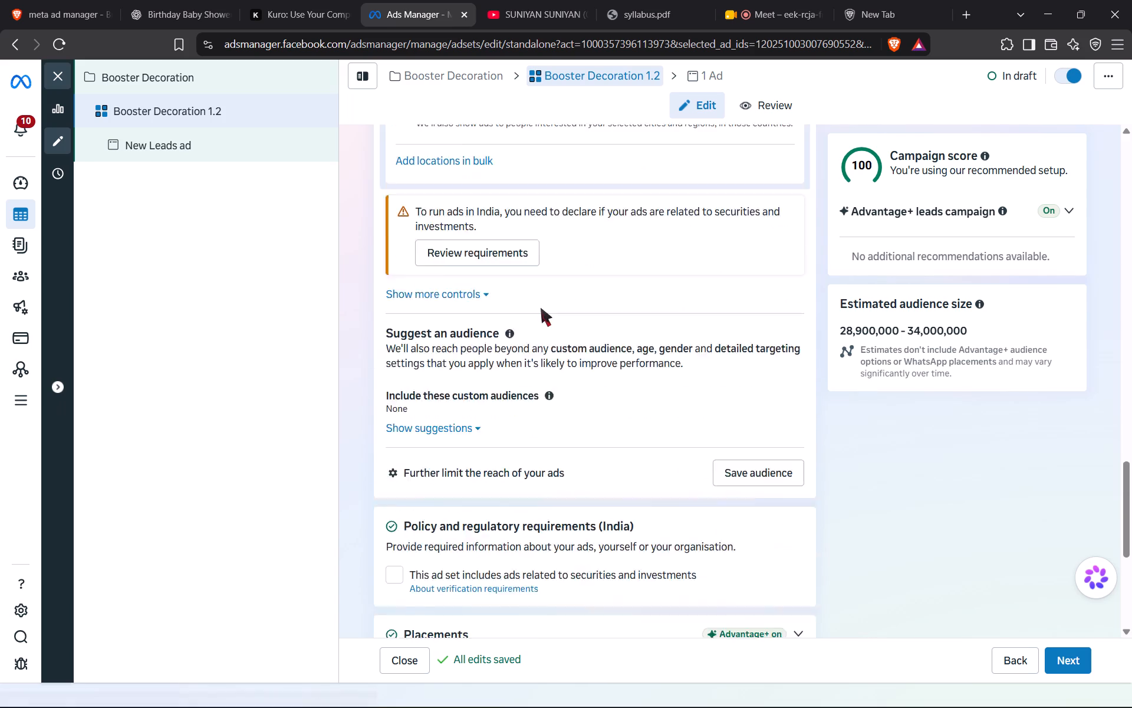
scroll(541, 308, down, 1)
scroll(541, 308, up, 1)
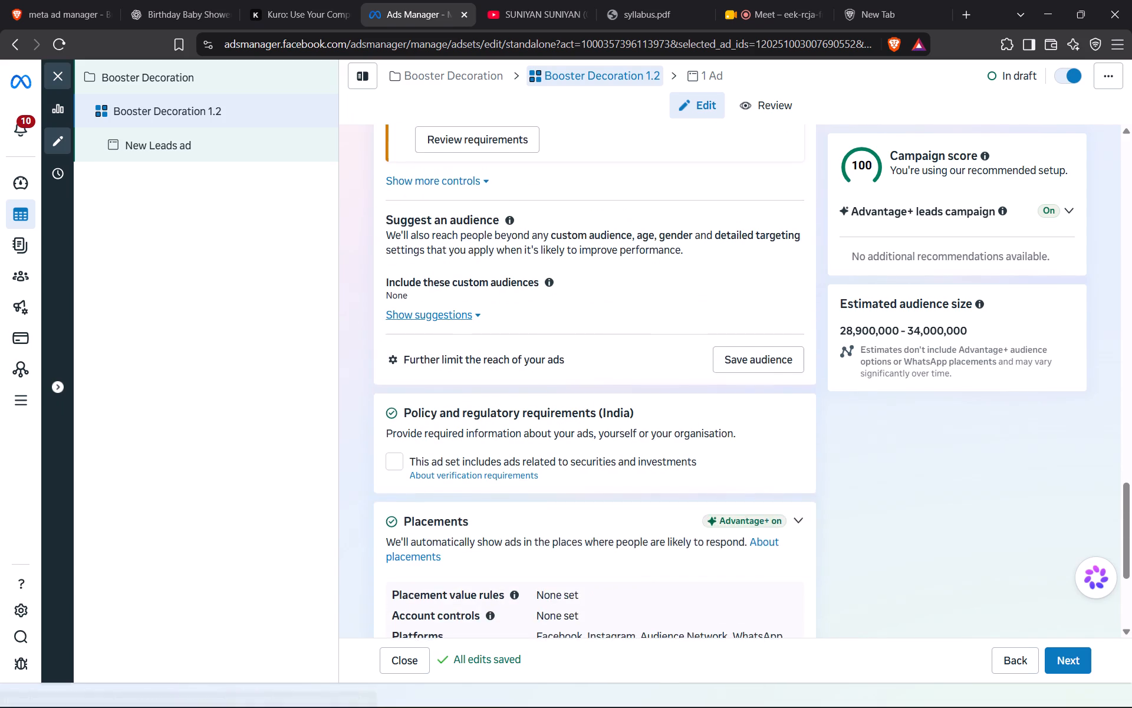
scroll(541, 308, up, 1)
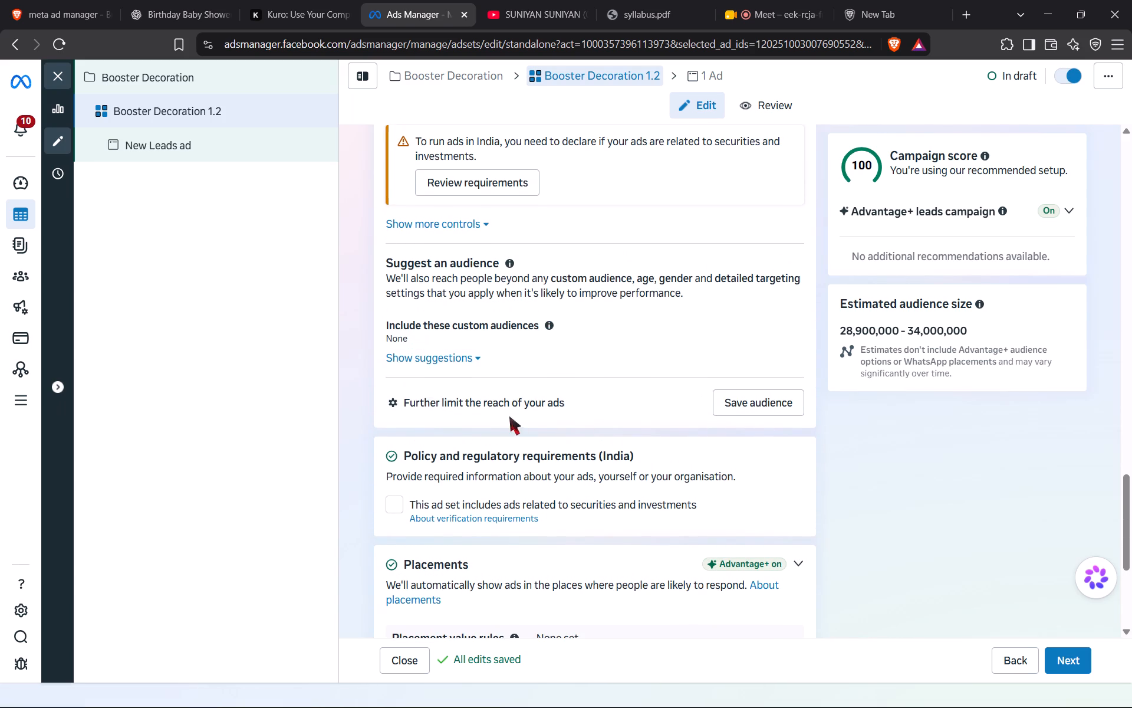
click(512, 407)
click(500, 371)
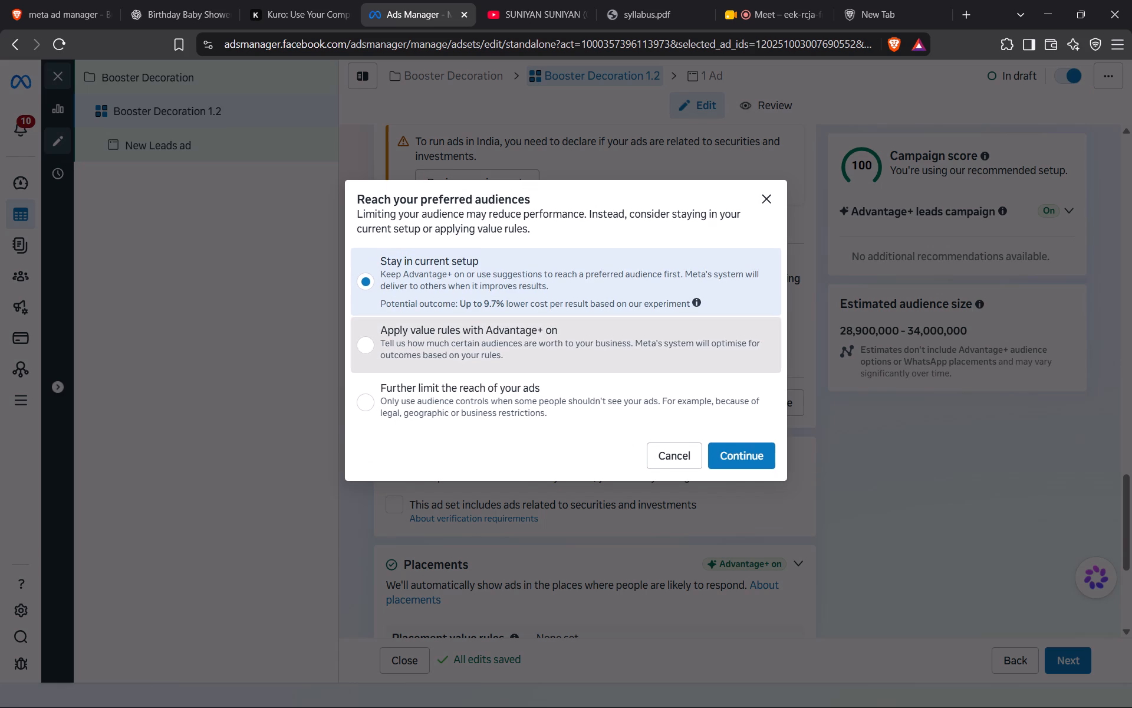
click(511, 288)
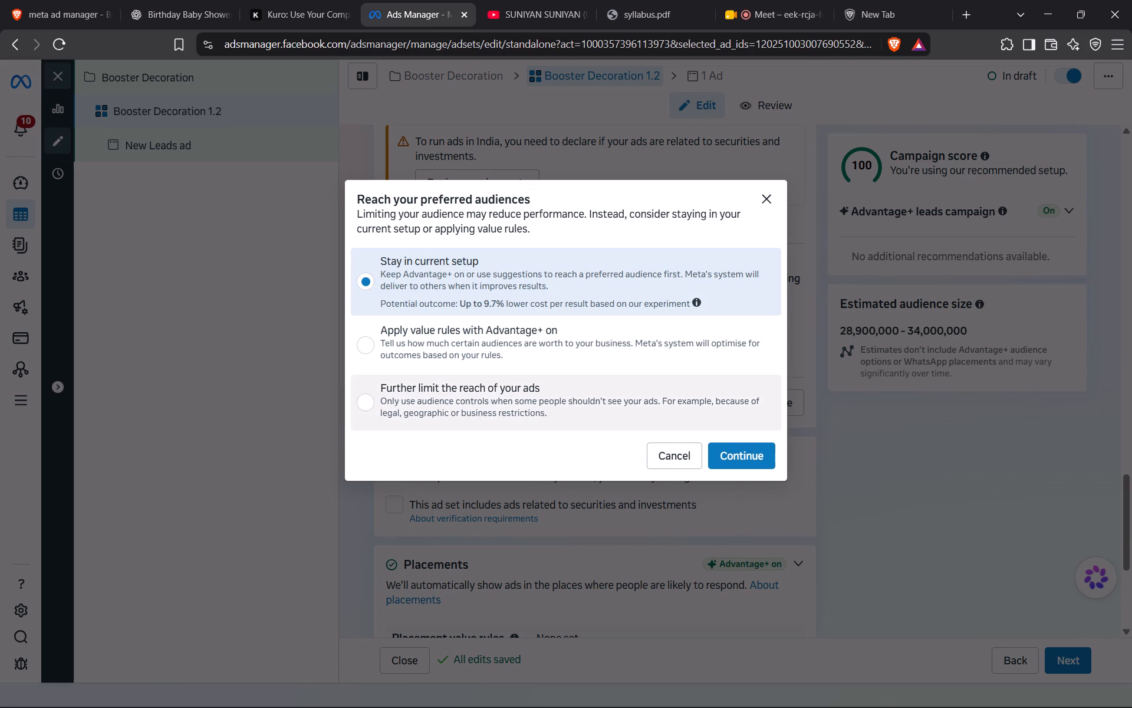
click(748, 461)
Show the additional audience controls and set the ad set's minimum age to 21.
scroll(533, 299, up, 1)
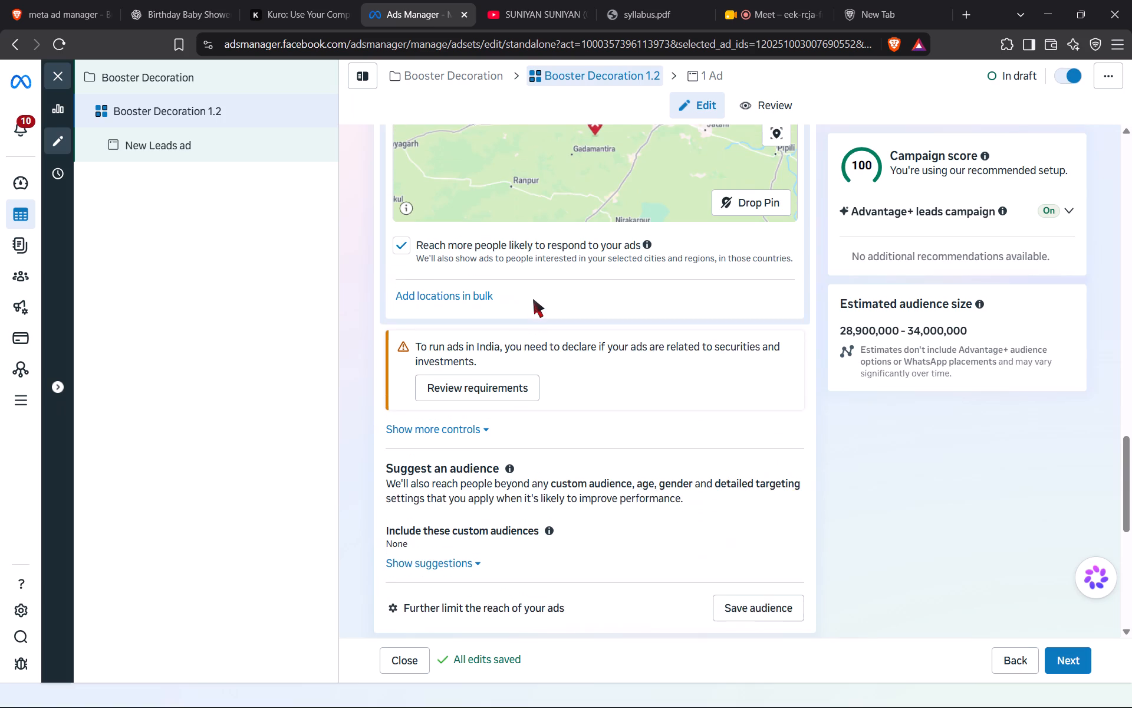
scroll(533, 299, up, 7)
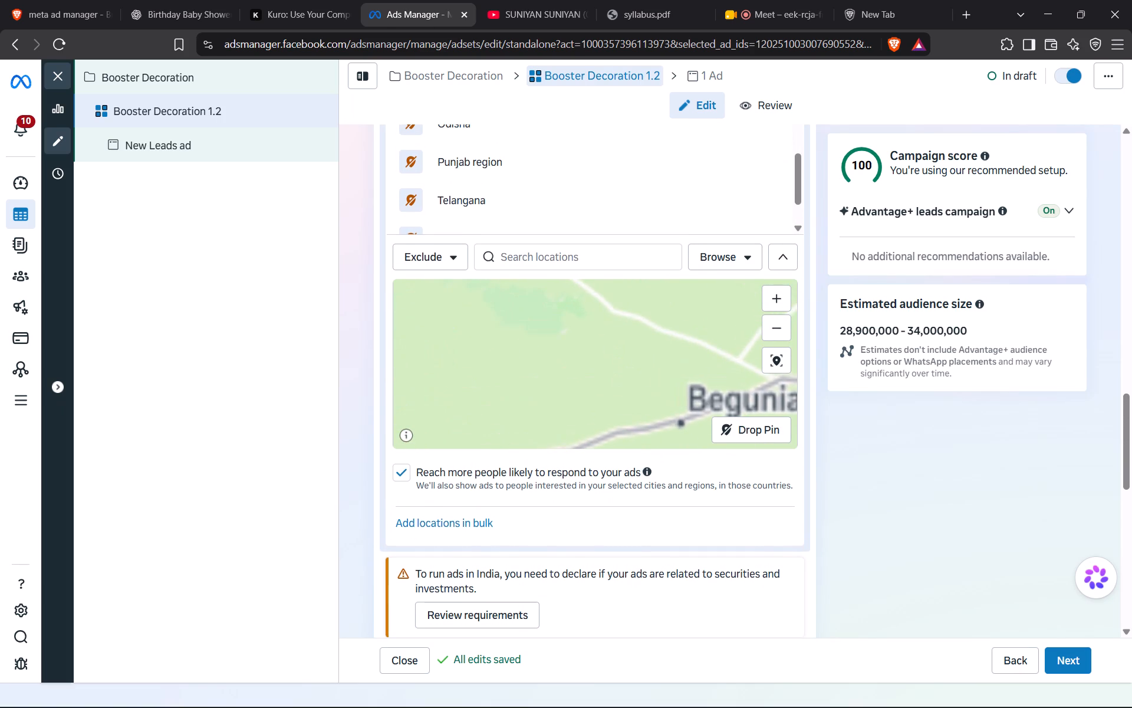
scroll(568, 566, down, 2)
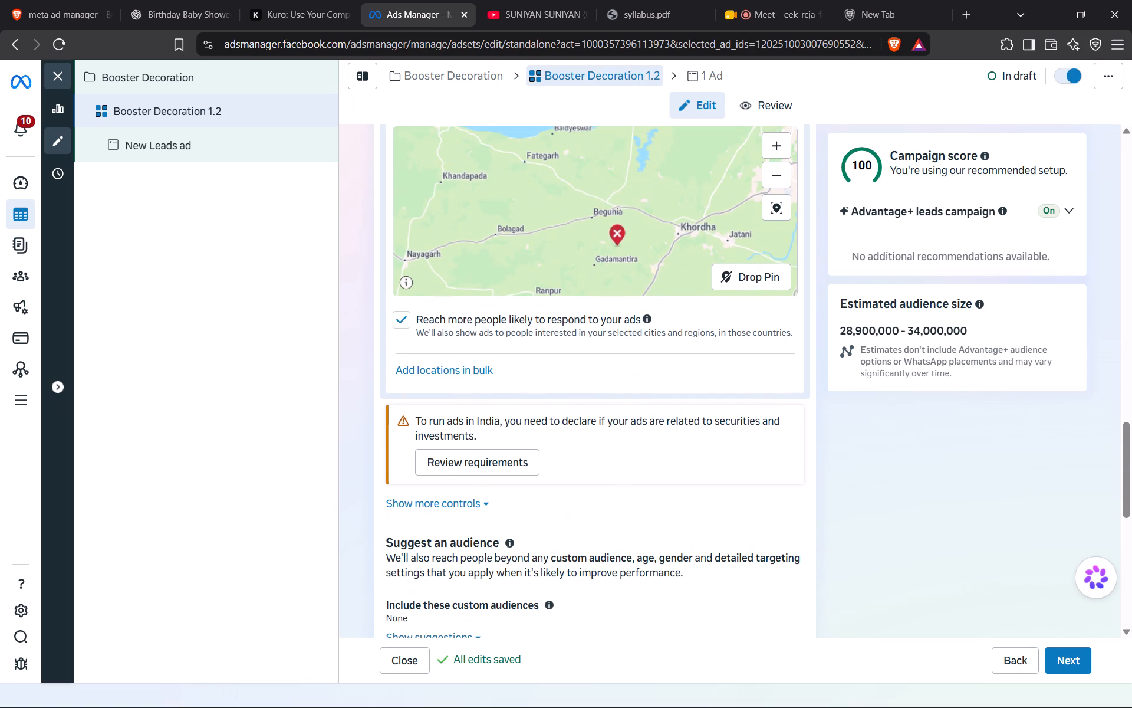
click(488, 507)
scroll(485, 555, down, 1)
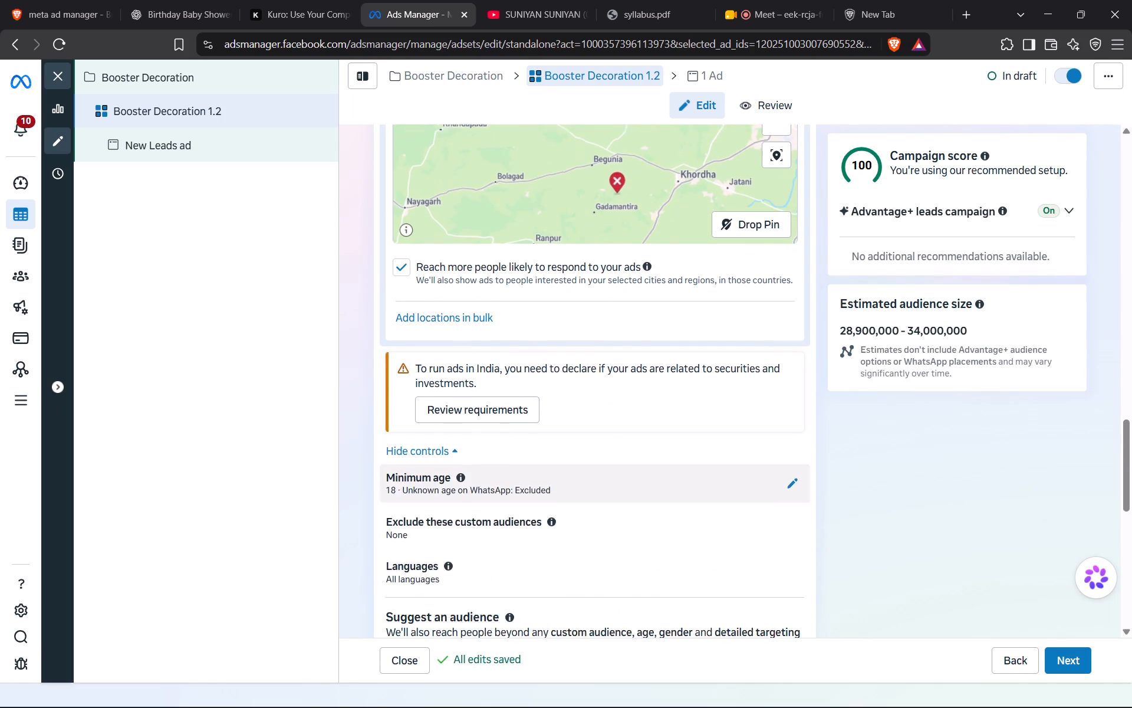
scroll(485, 555, down, 1)
click(624, 421)
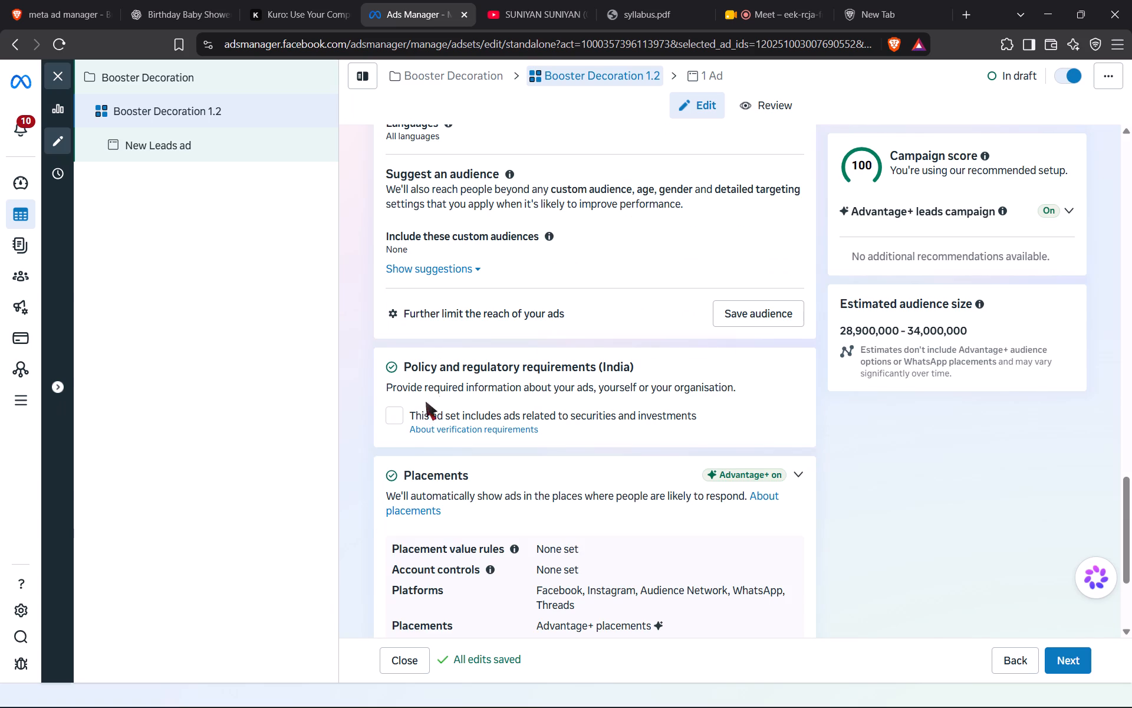
scroll(527, 358, up, 2)
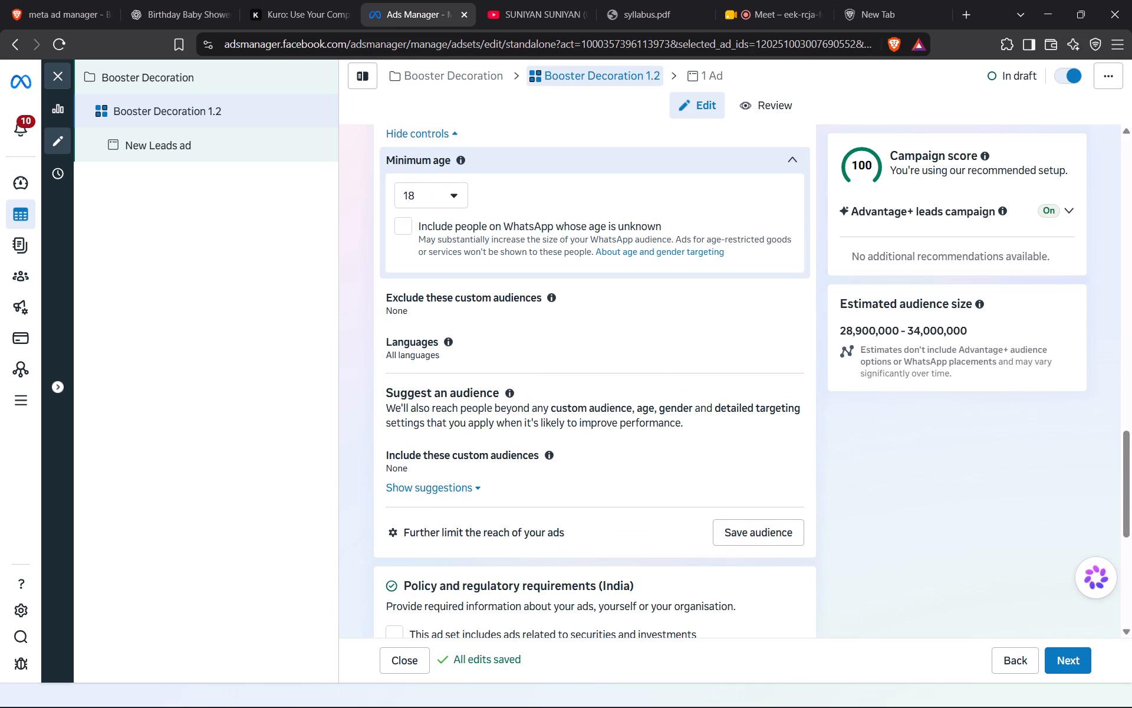
click(434, 182)
click(469, 309)
Collapse the ad set's minimum age control, check the remaining ad set sections, and continue to the New Leads ad.
scroll(541, 361, down, 5)
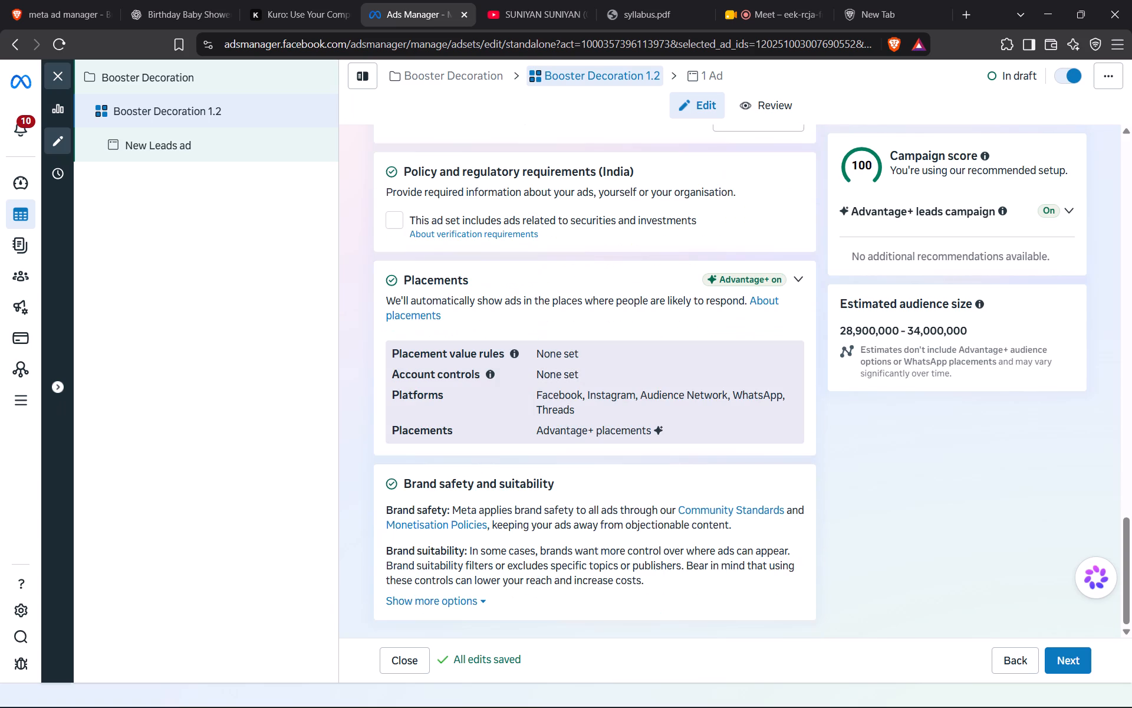
scroll(541, 361, down, 4)
scroll(541, 361, right, 1)
scroll(541, 361, up, 4)
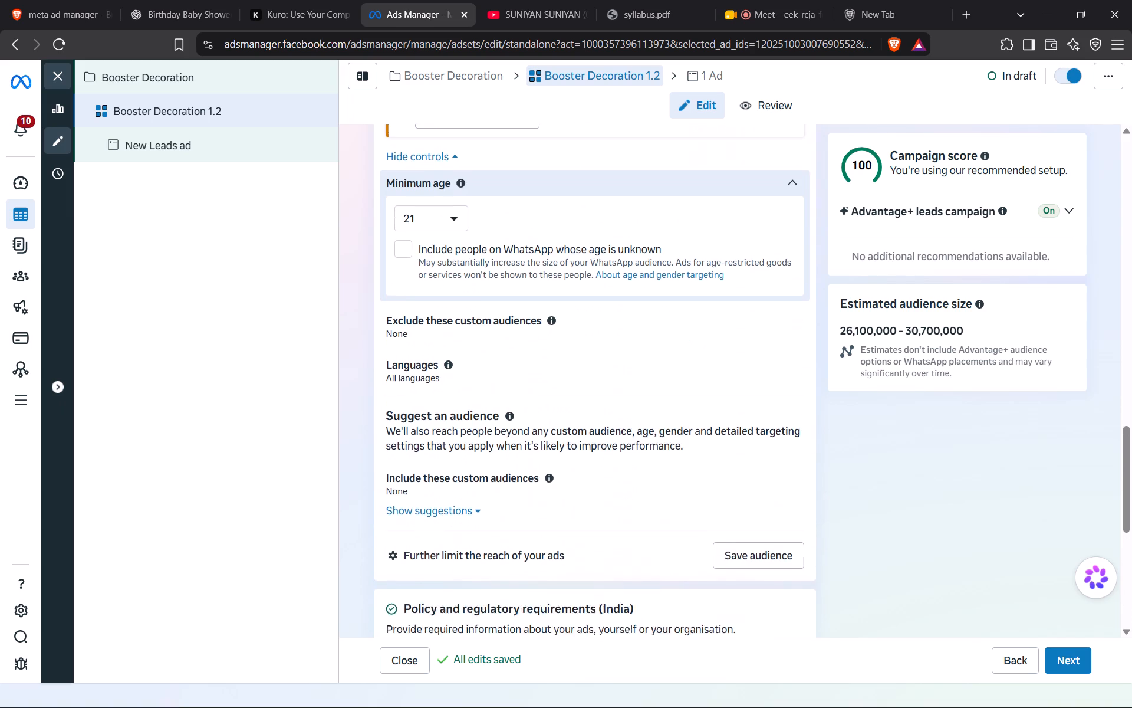
scroll(541, 361, up, 1)
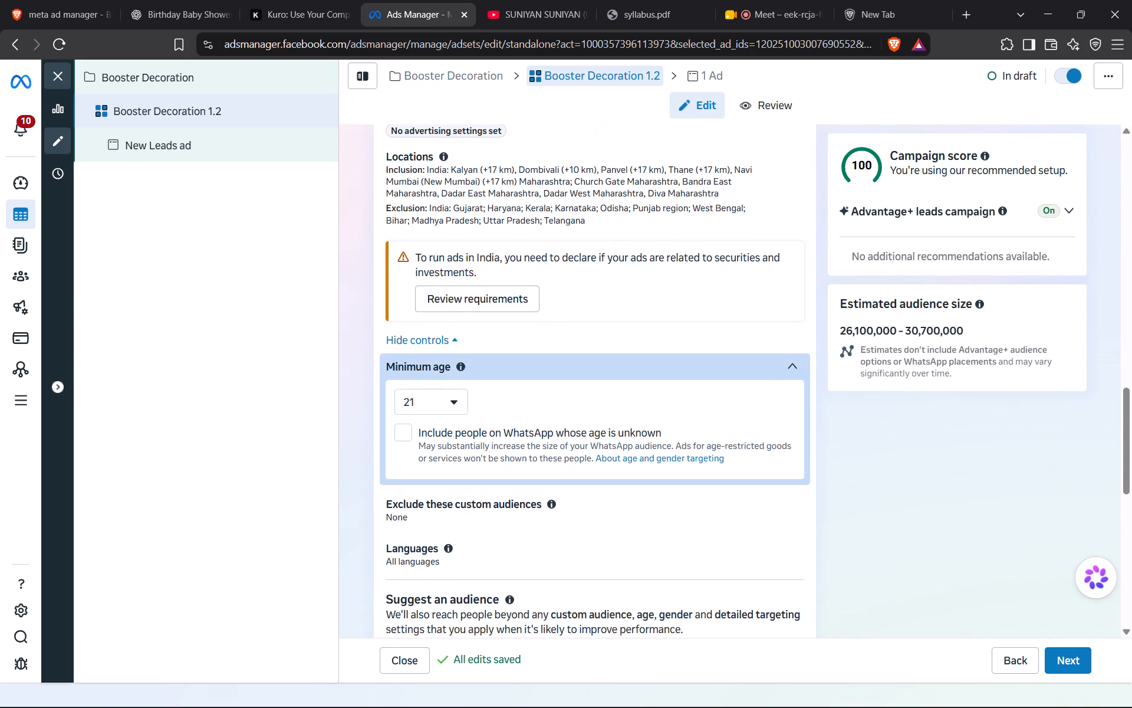
click(788, 363)
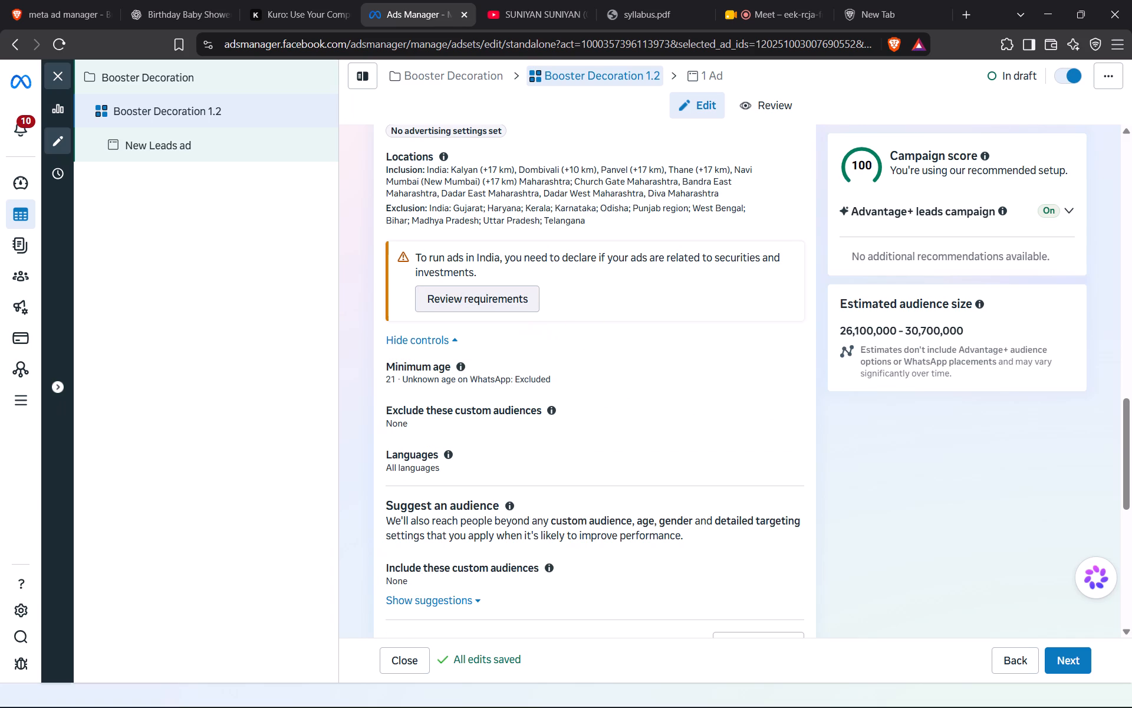
scroll(571, 381, down, 5)
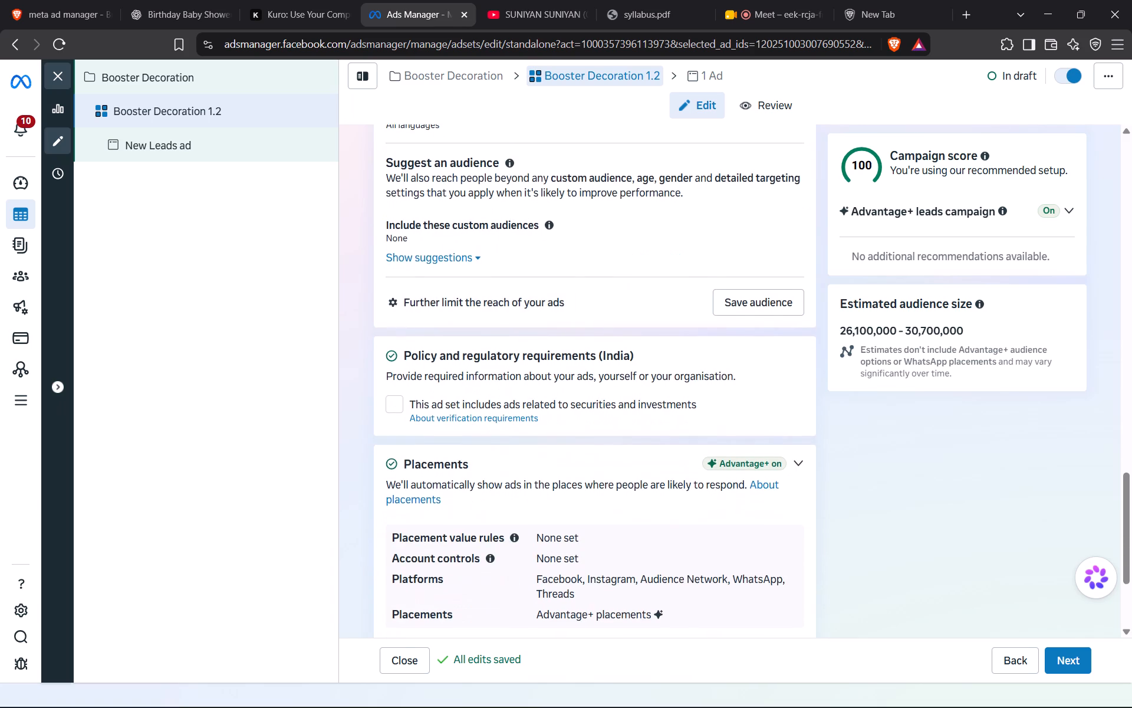
scroll(571, 381, down, 2)
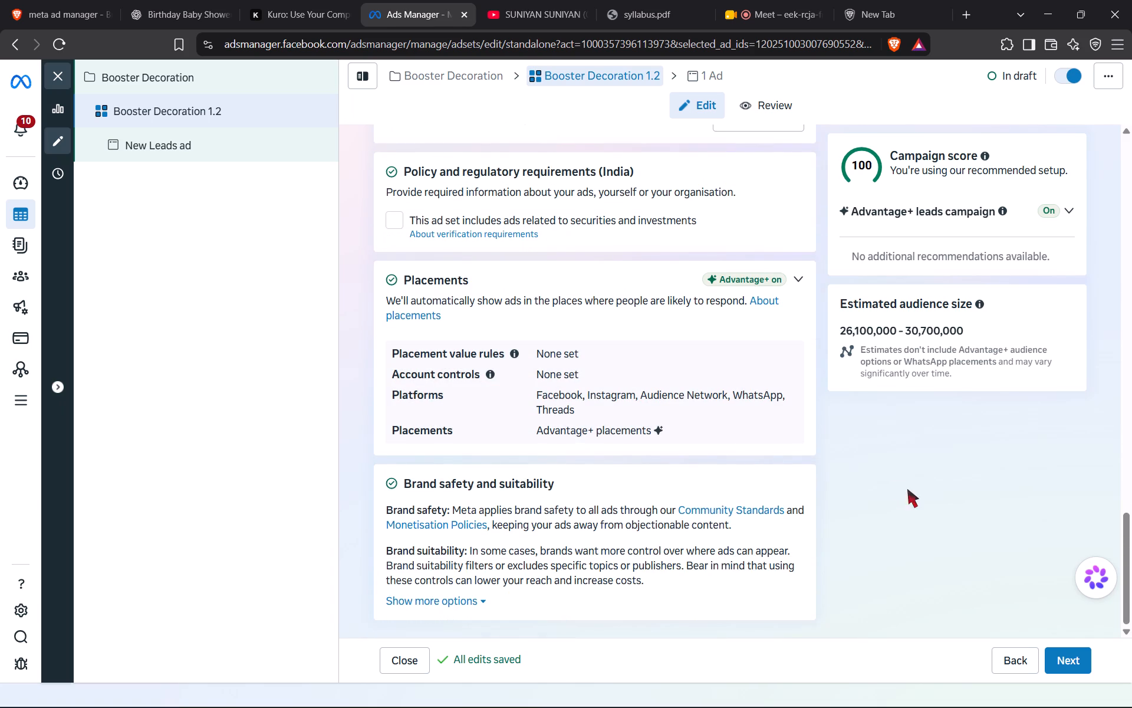
click(1064, 661)
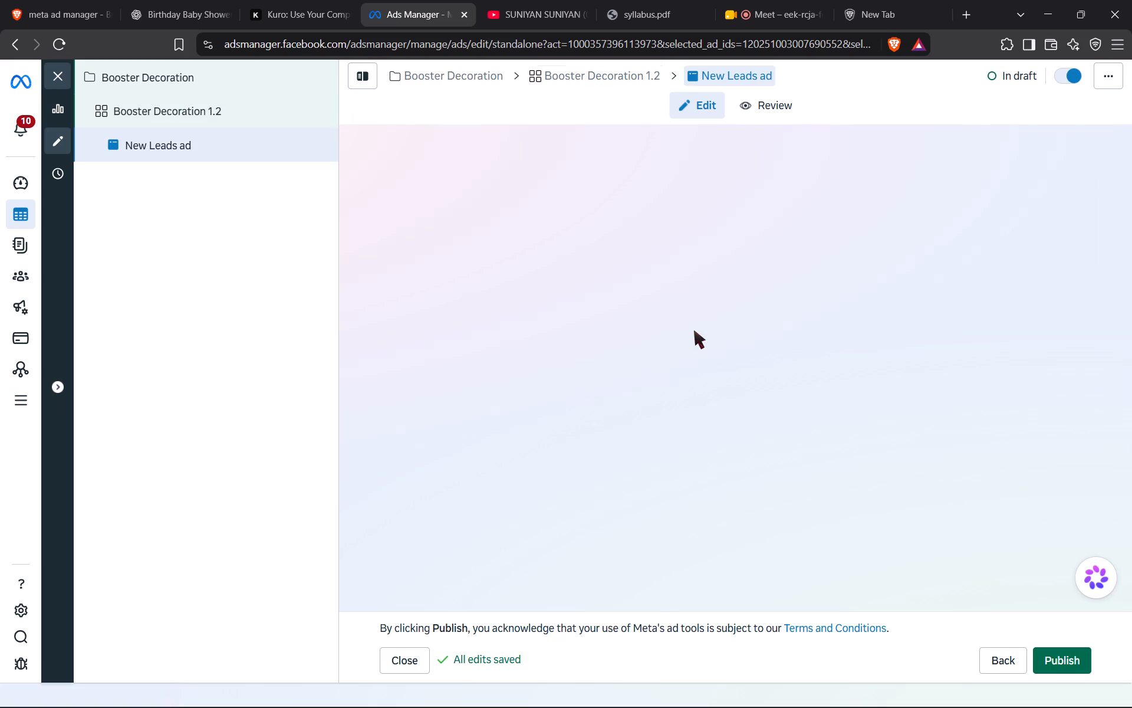
Rename the New Leads ad as Booster 1.3.
drag(516, 191, 344, 230)
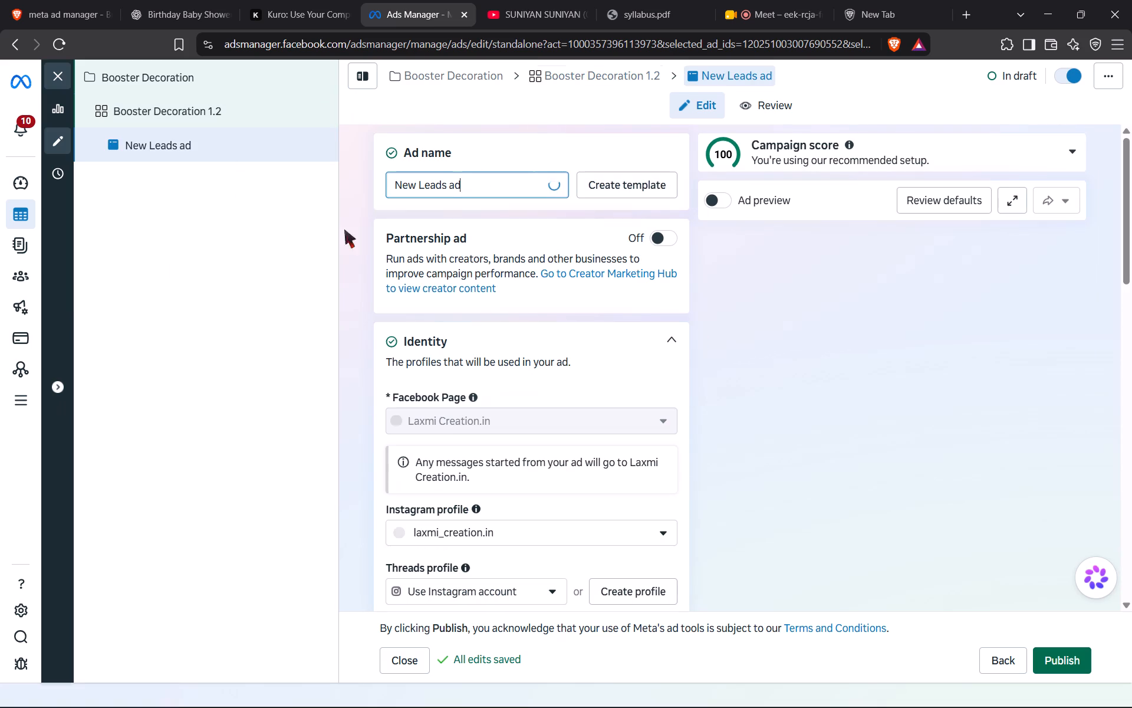
drag(344, 230, 71, 294)
key(BackSpace)
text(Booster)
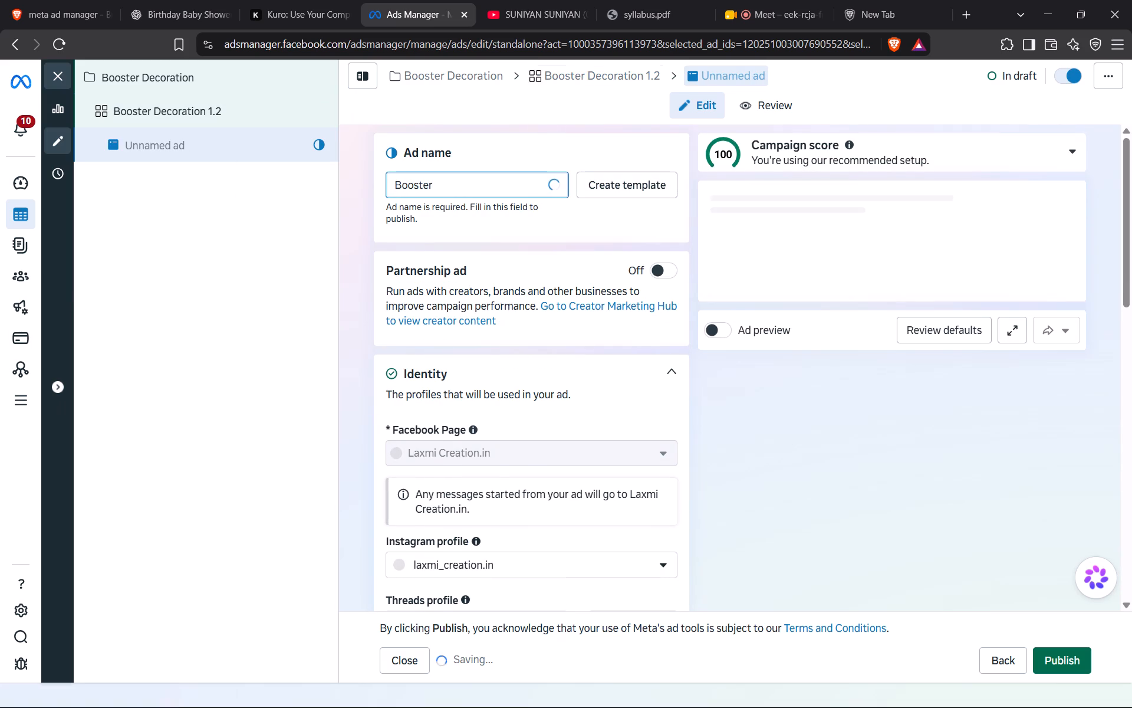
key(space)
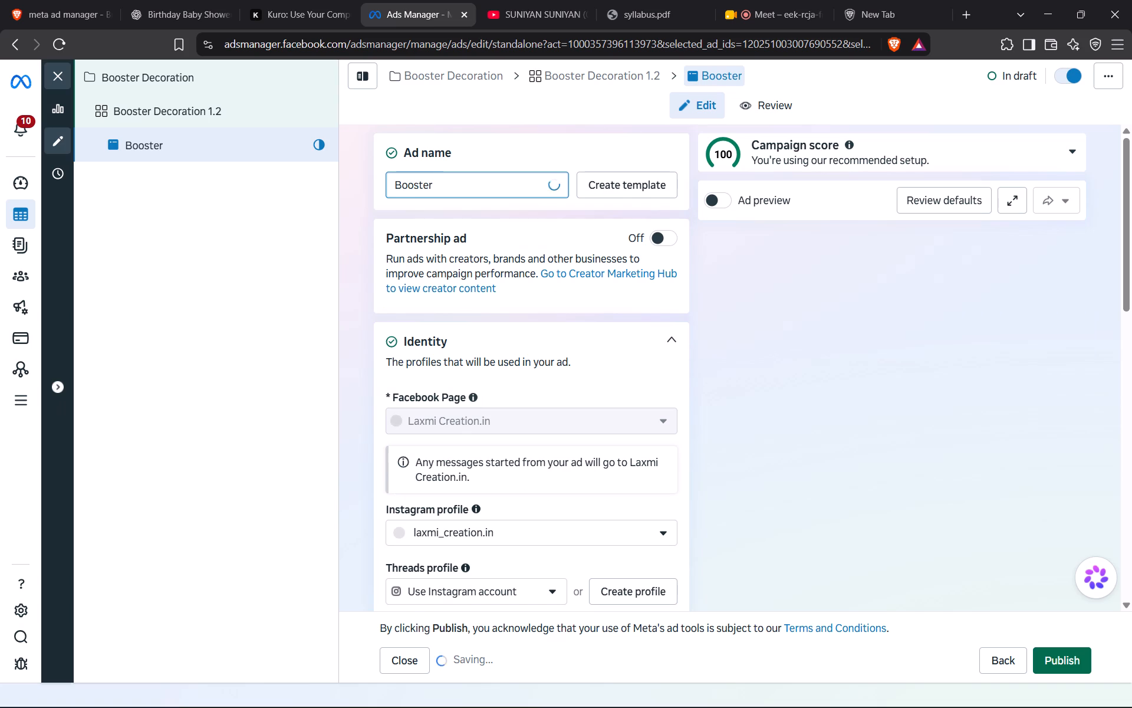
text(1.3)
Check the Threads profile and WhatsApp phone number choices in the ad's Identity section.
scroll(580, 442, down, 2)
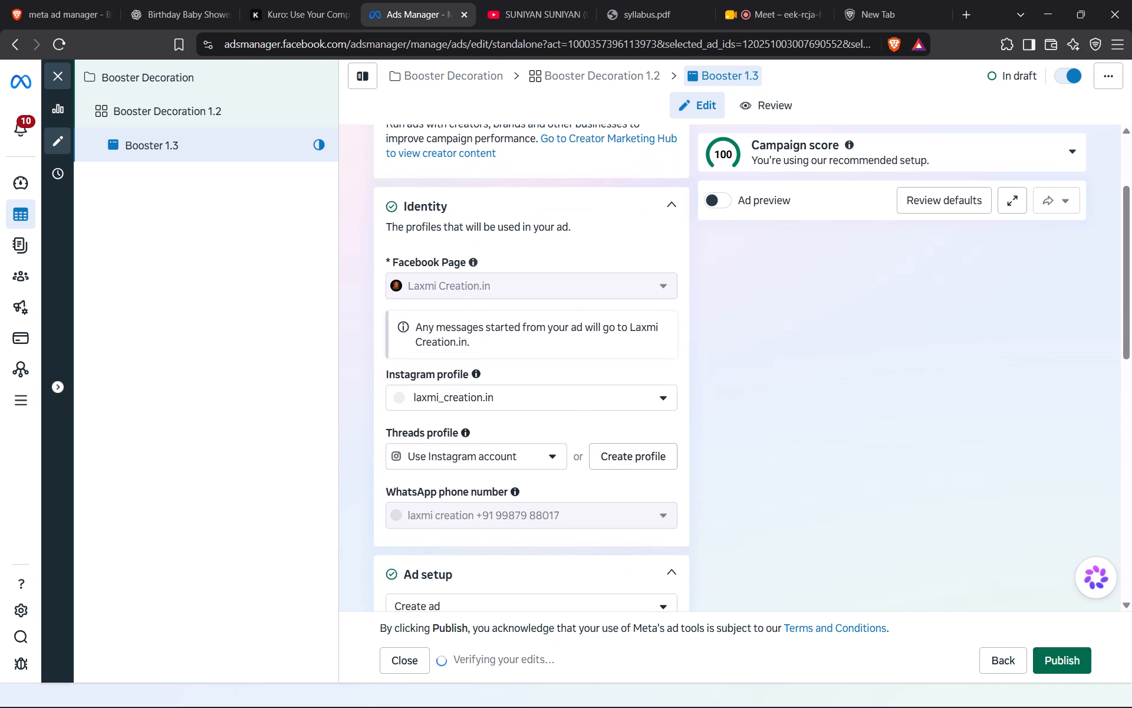
click(543, 458)
click(519, 512)
Set the ad's creative format to Carousel in the ad setup.
scroll(519, 512, down, 2)
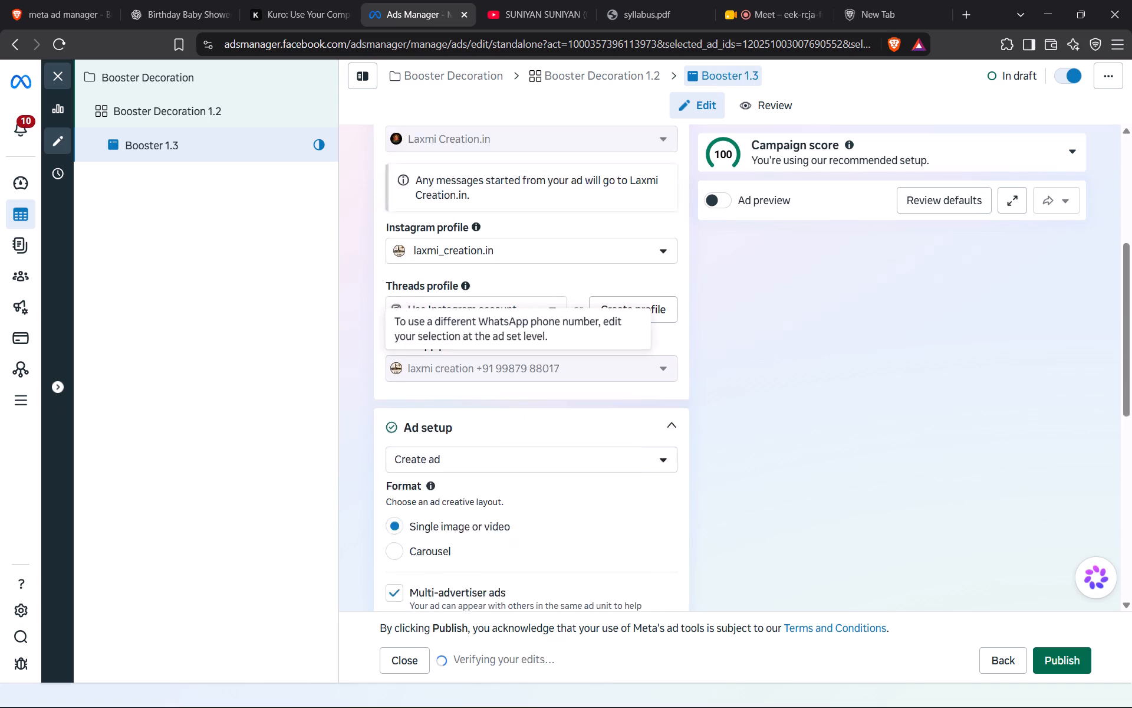
scroll(519, 512, down, 1)
click(398, 468)
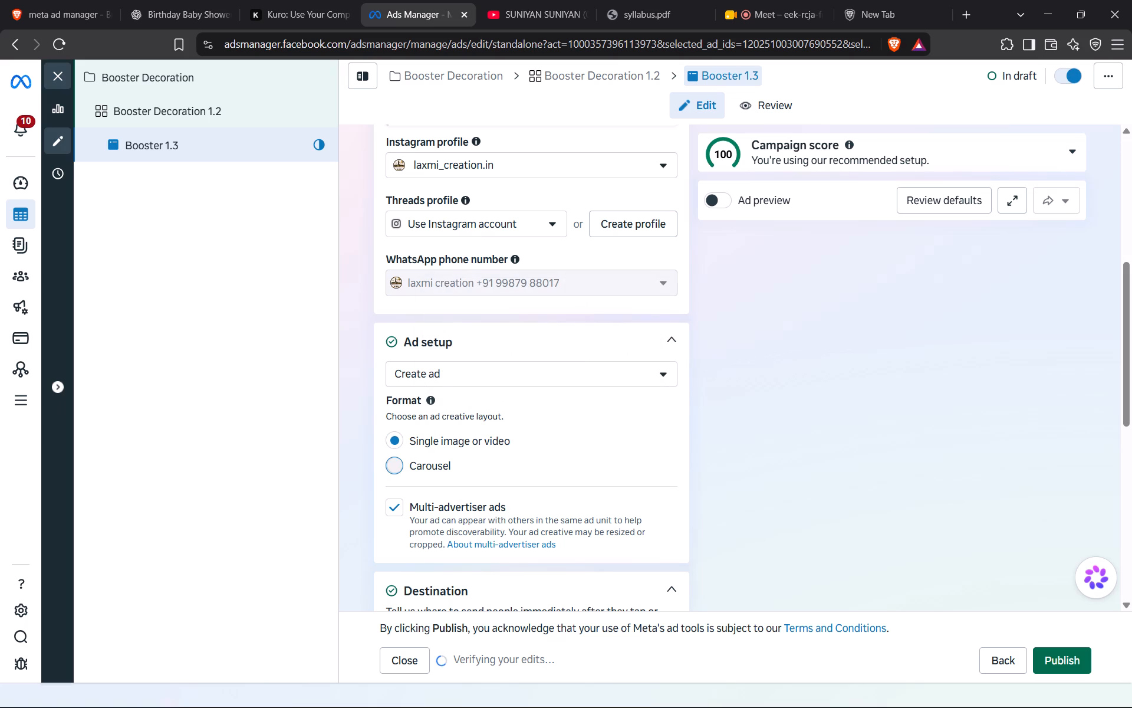
scroll(398, 468, down, 2)
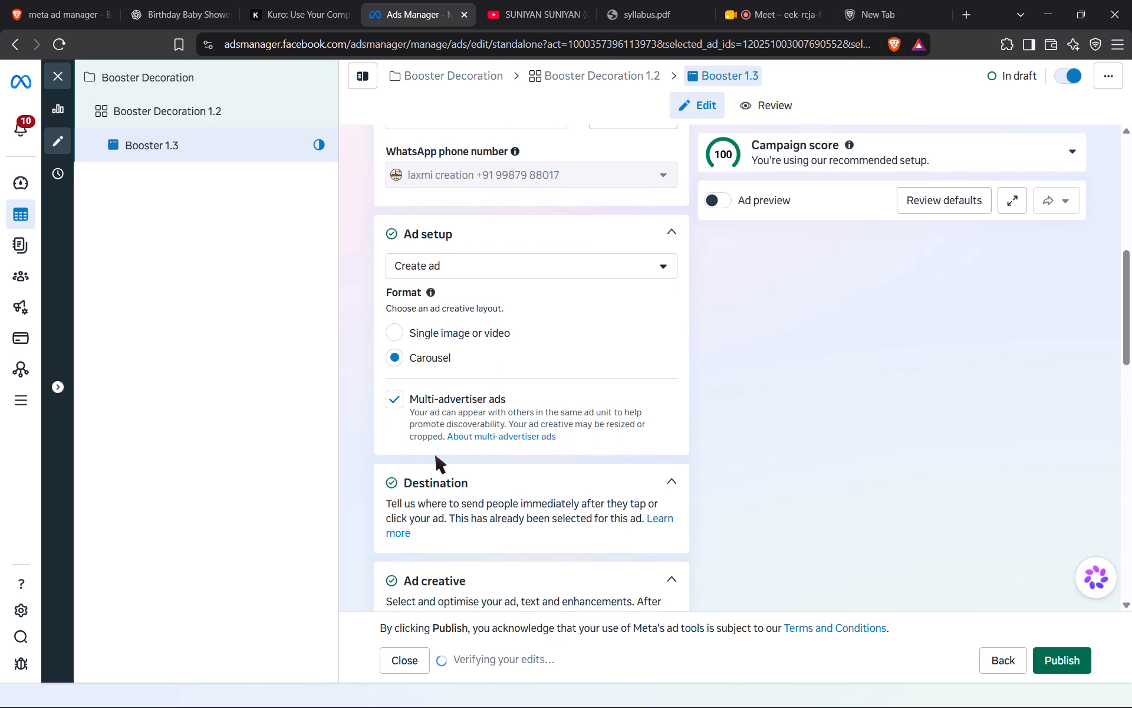
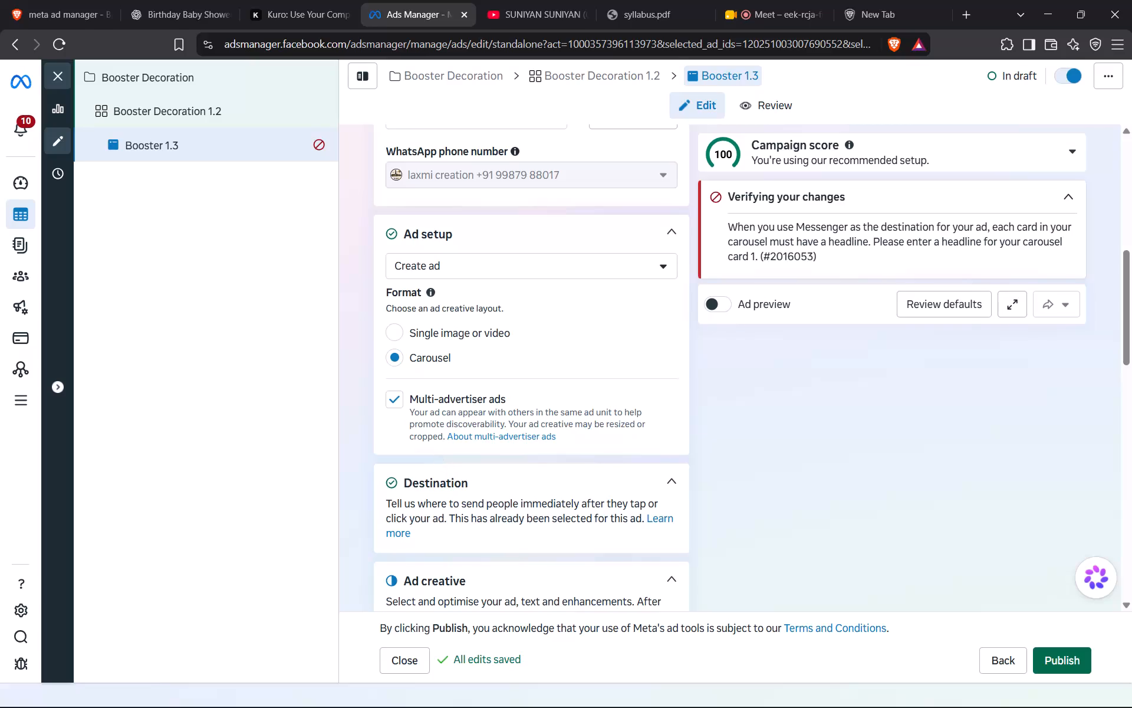
Select the first Laxmi Creation poster and the 1280 × 720 and 1080 × 807 decoration photos from the account images for the carousel's image cards.
scroll(435, 422, down, 5)
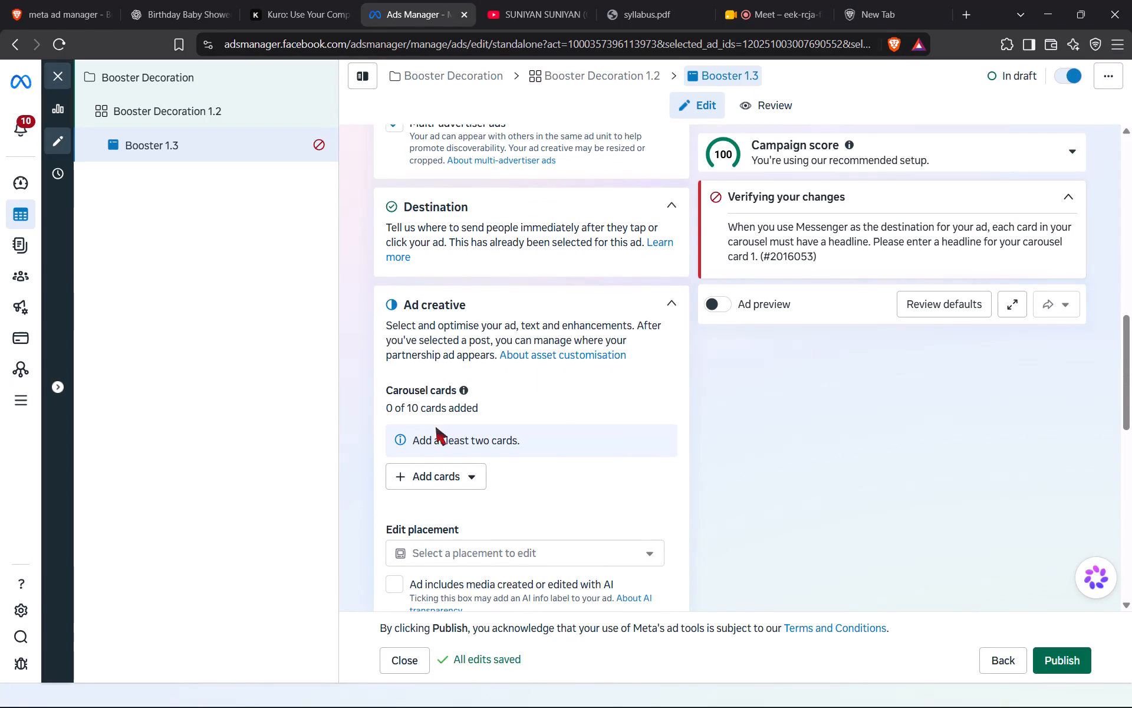
click(443, 463)
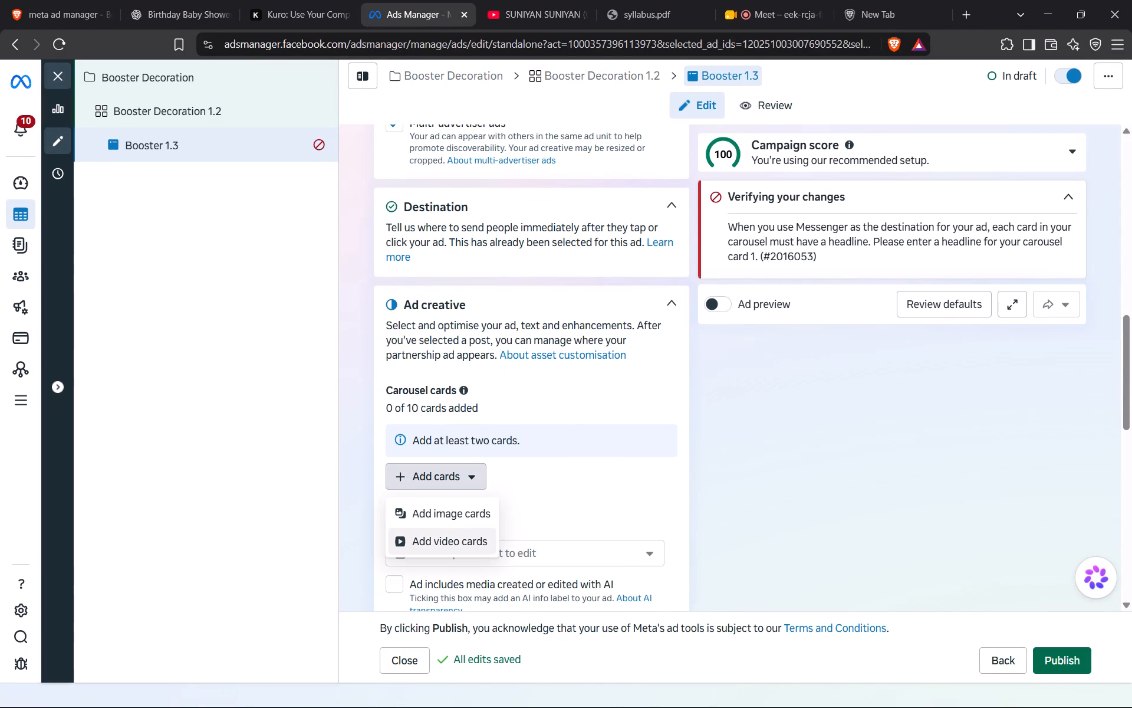
click(467, 510)
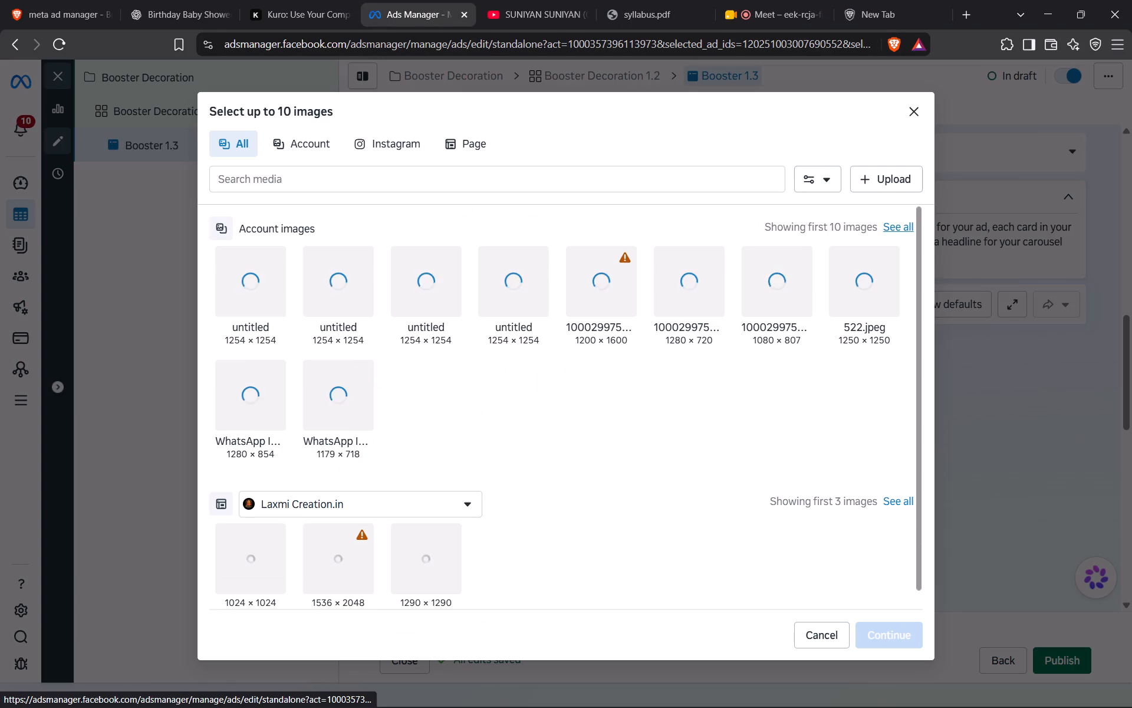
click(897, 228)
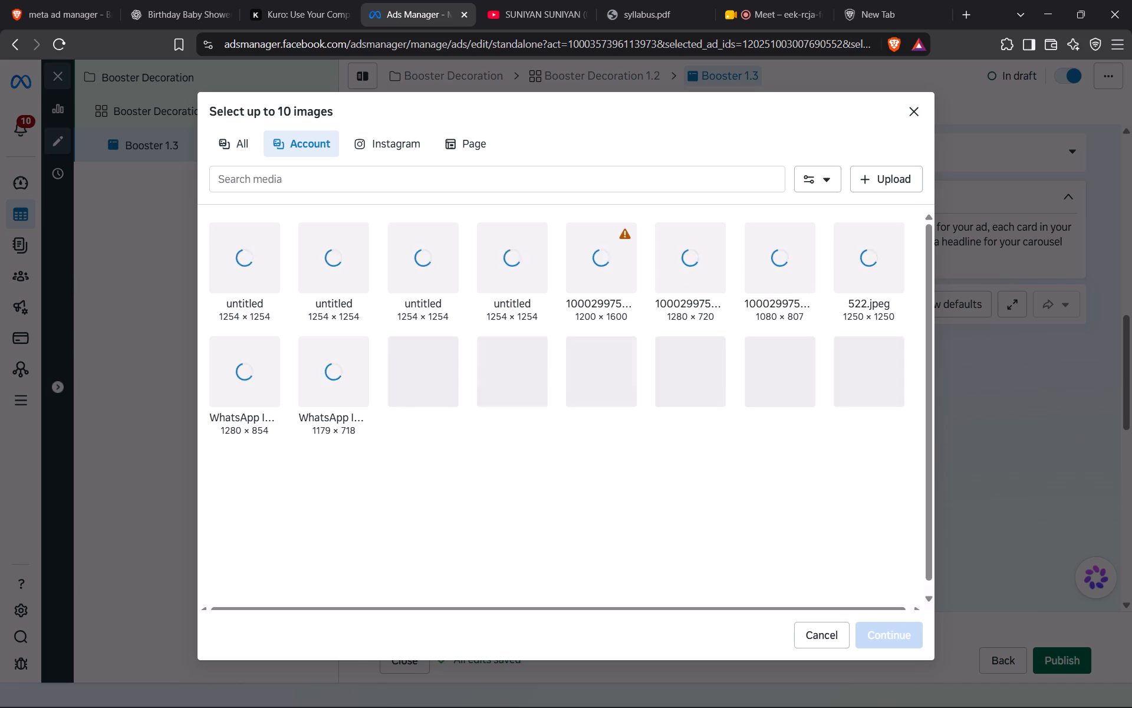
click(242, 268)
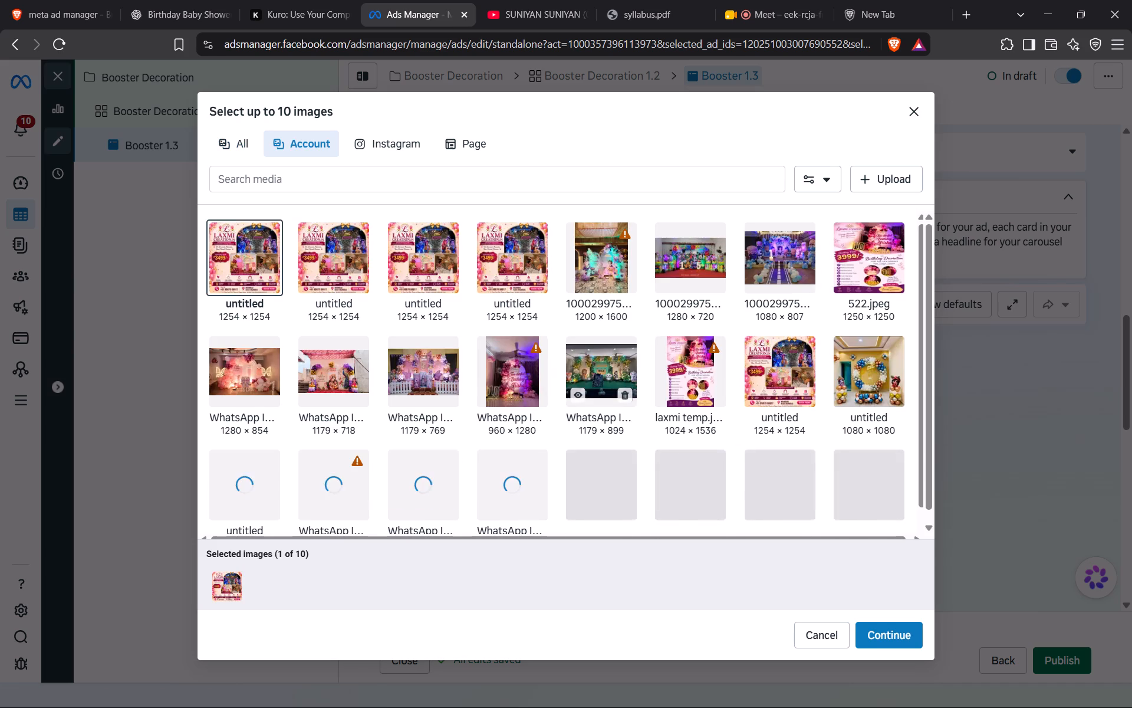
click(692, 256)
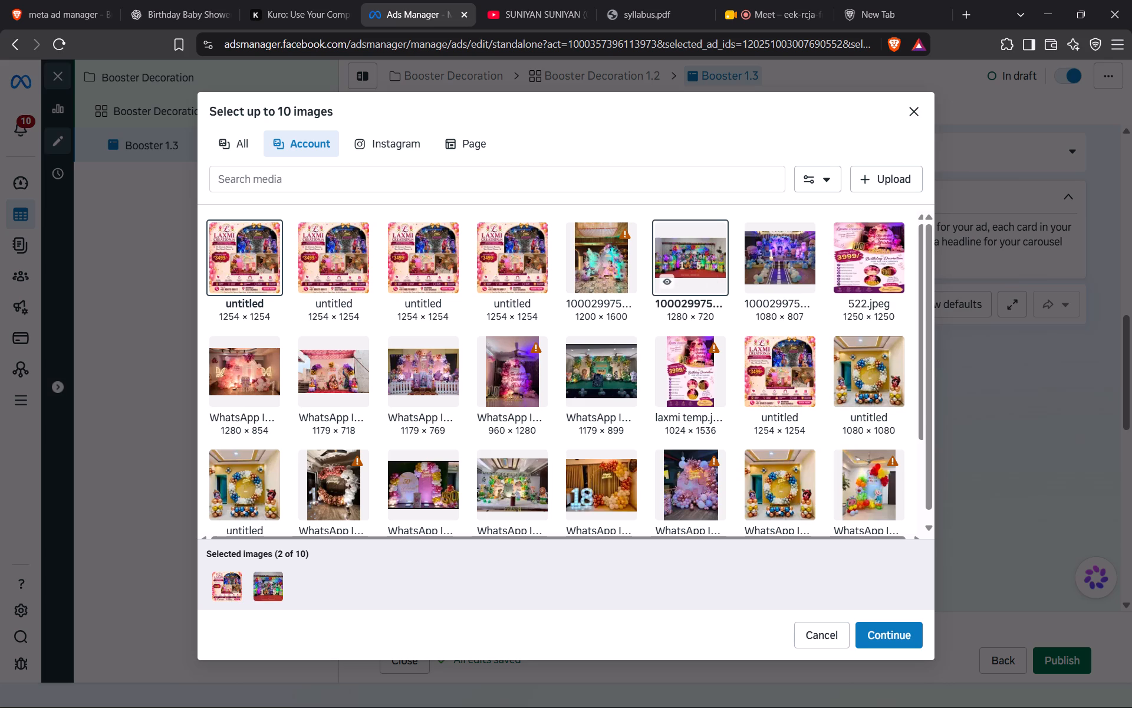
click(784, 246)
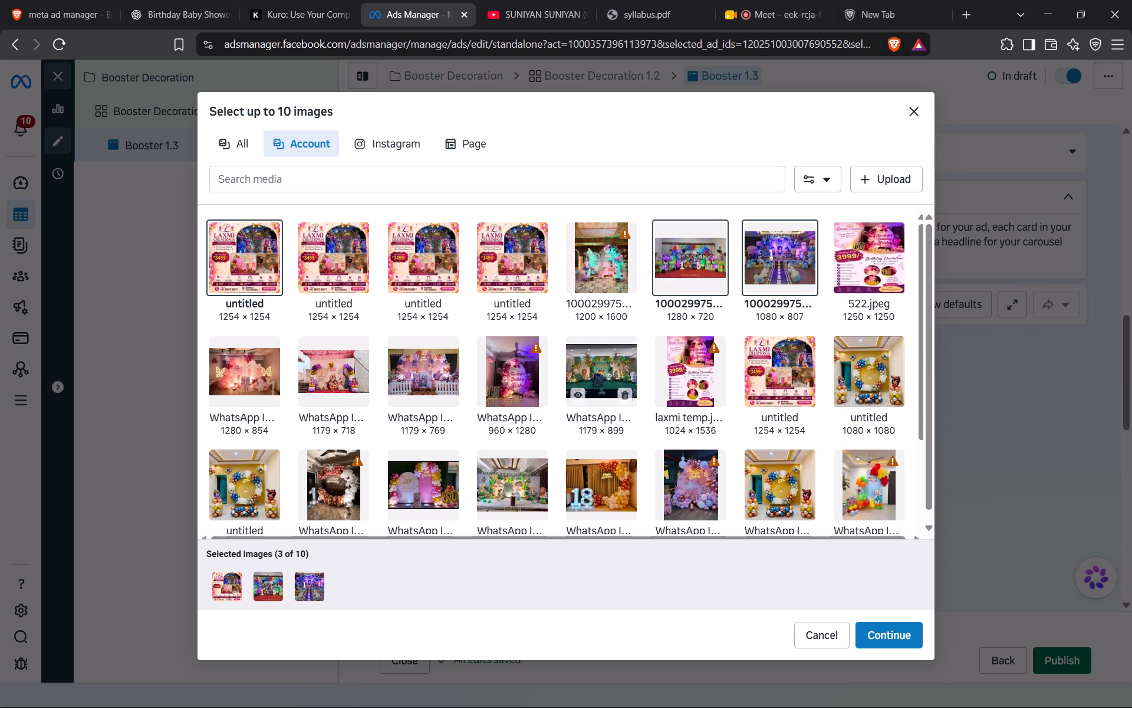
Add seven more decoration photos from the account media to bring the carousel selection to 10 images, and continue with them.
click(613, 367)
click(417, 362)
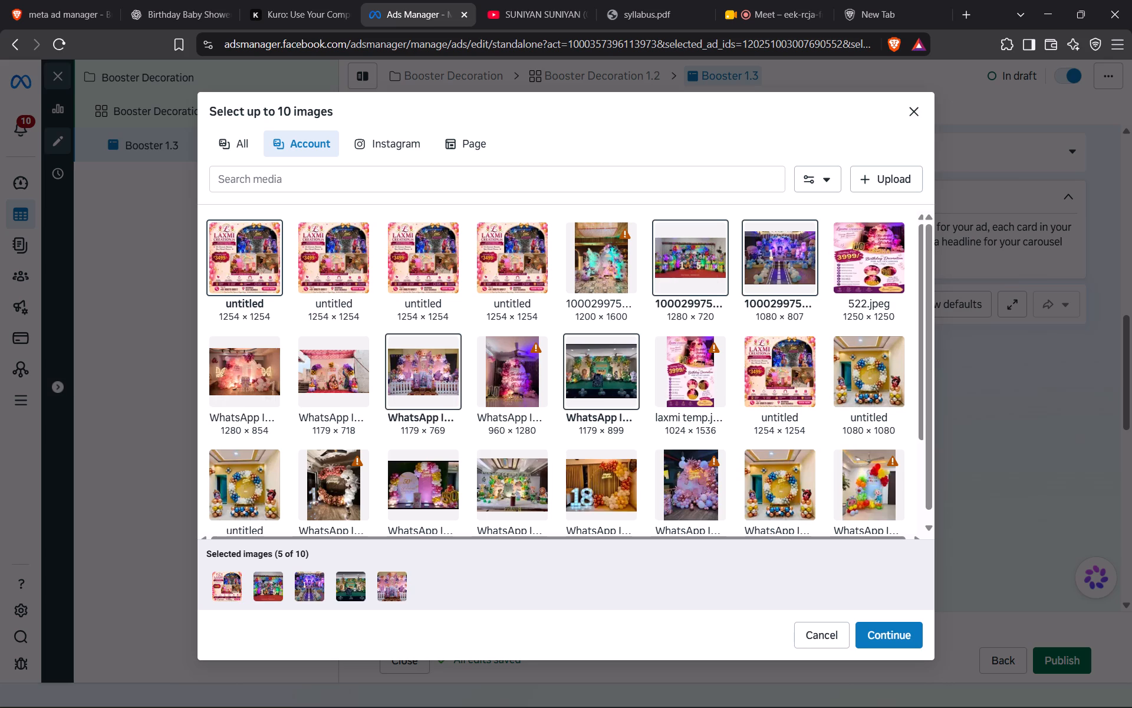
click(239, 359)
click(338, 352)
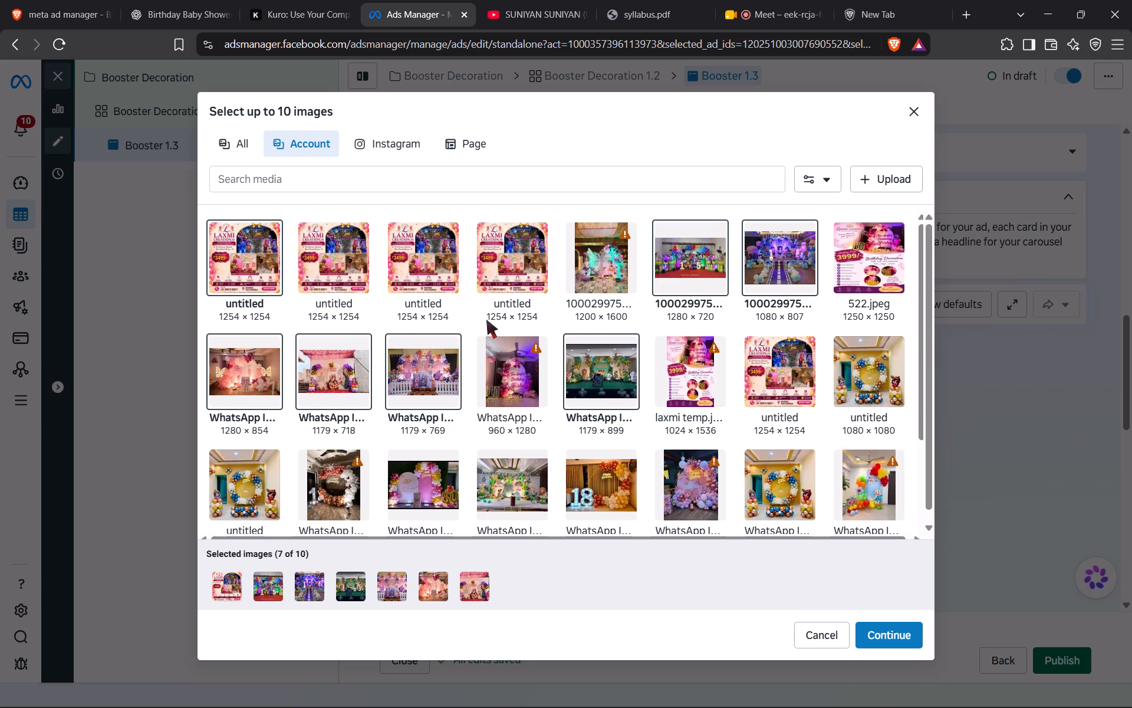
click(606, 256)
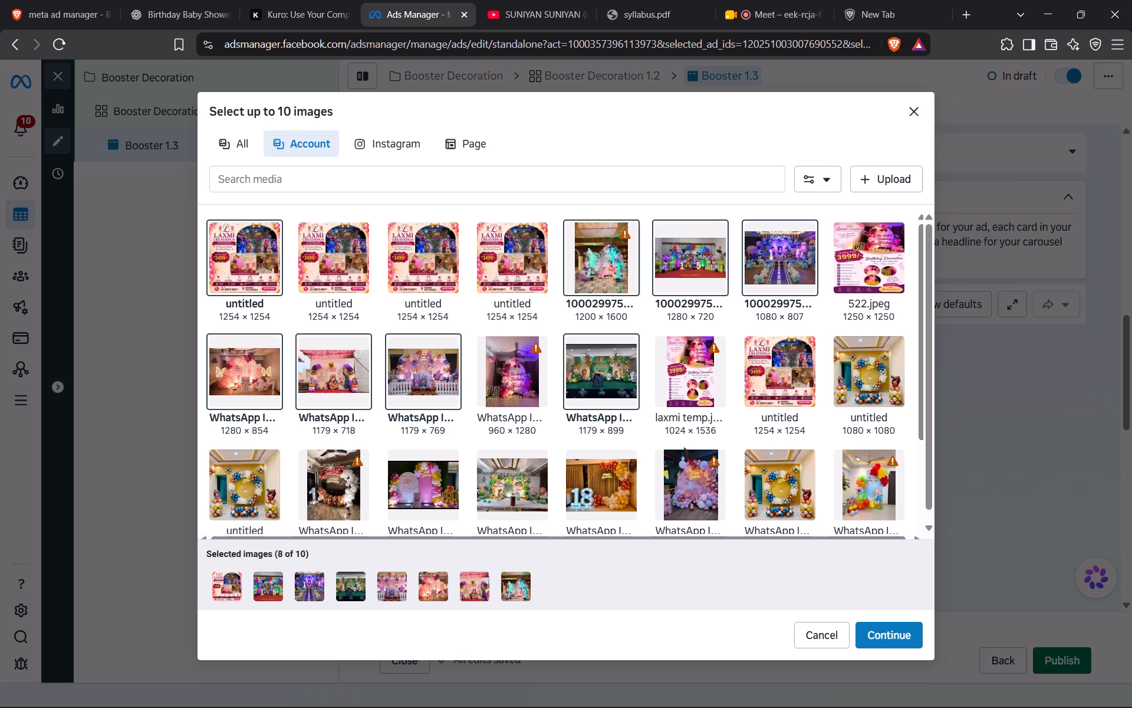
scroll(600, 458, down, 1)
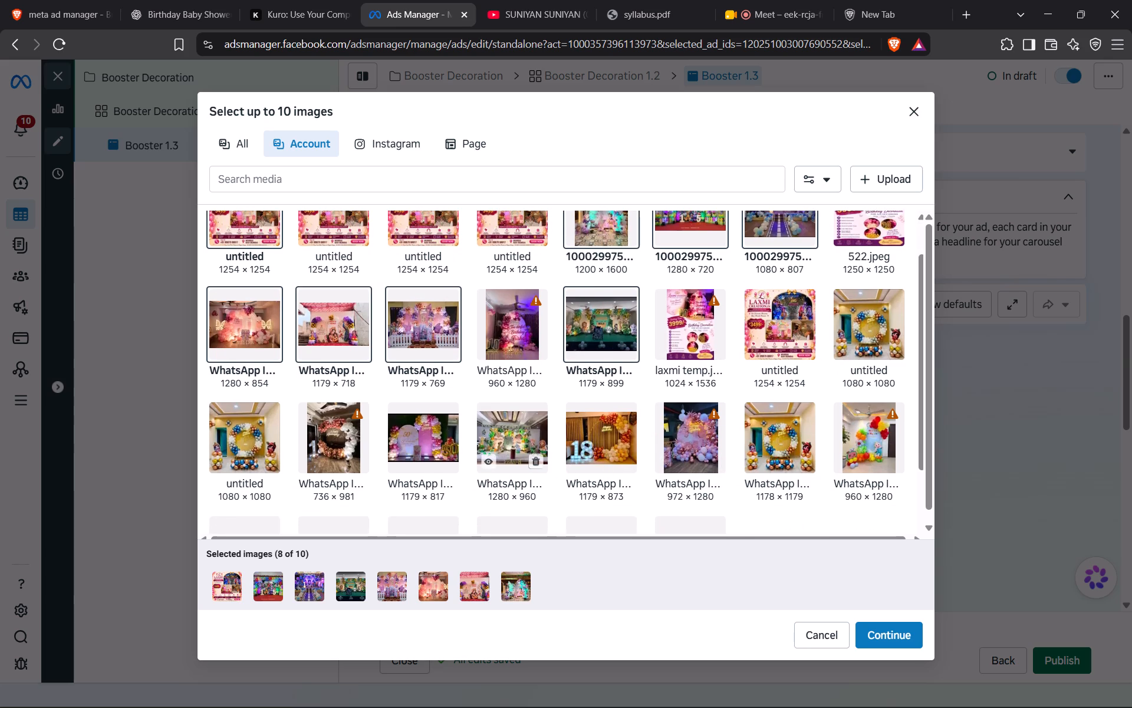
click(511, 442)
click(409, 422)
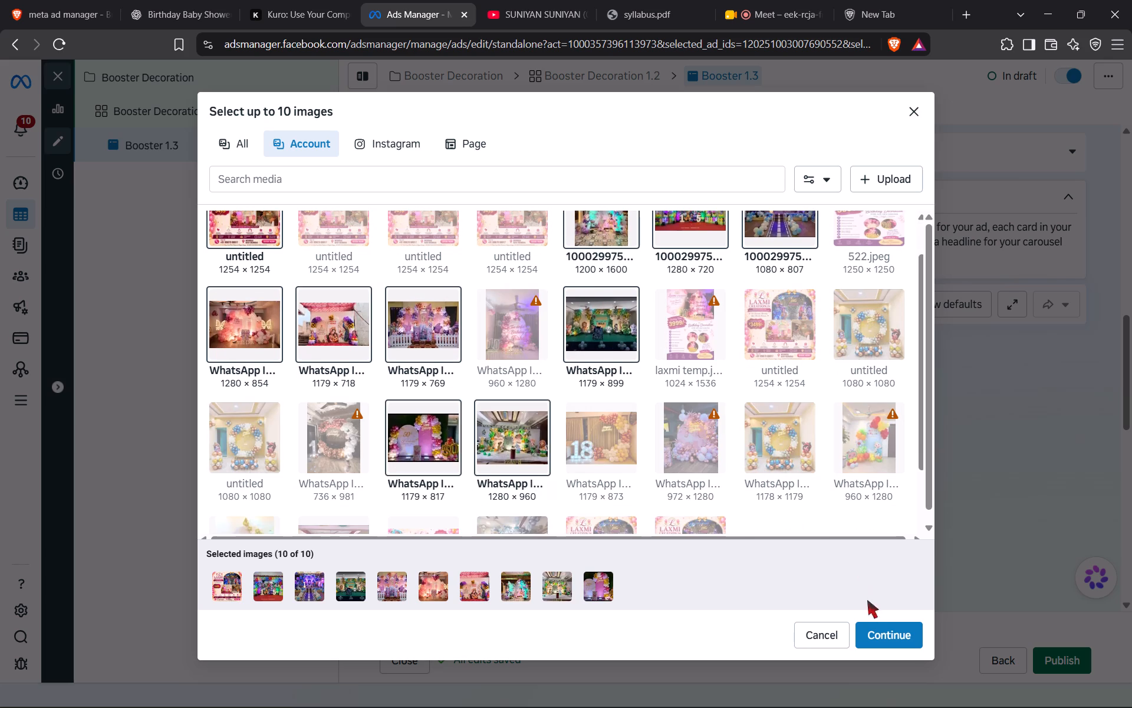
click(877, 630)
Enter the description "Birthday,BabyShower Decoration" on the first carousel card and apply it to all cards.
scroll(526, 355, down, 1)
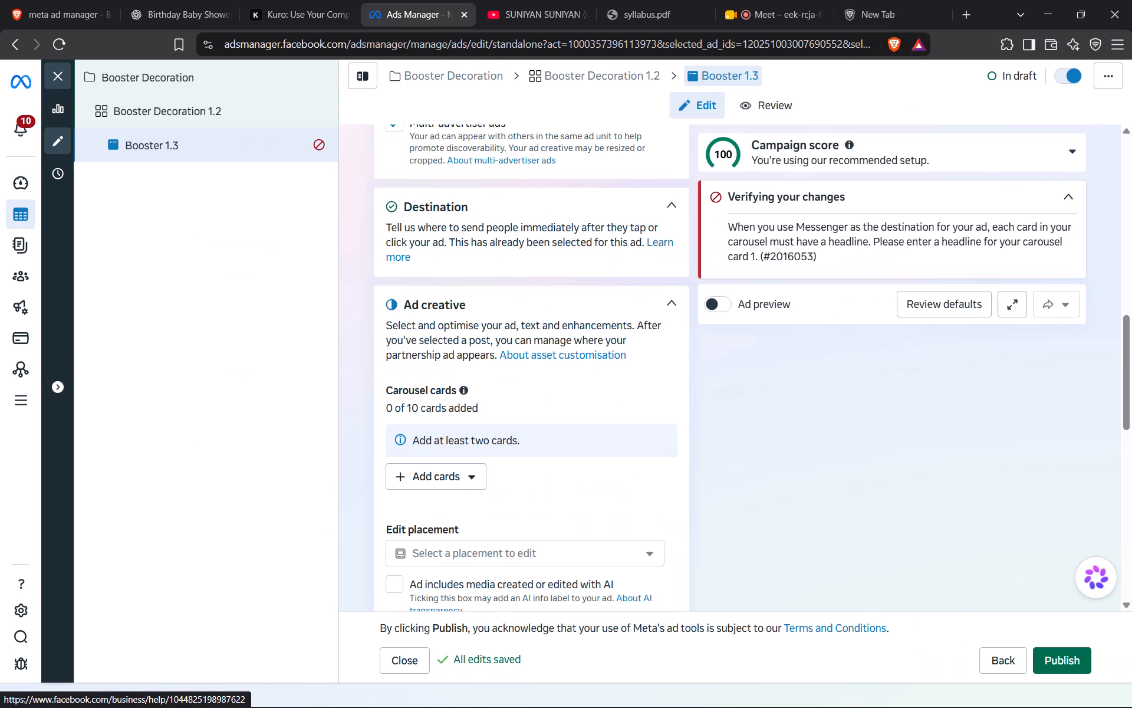
scroll(526, 355, down, 1)
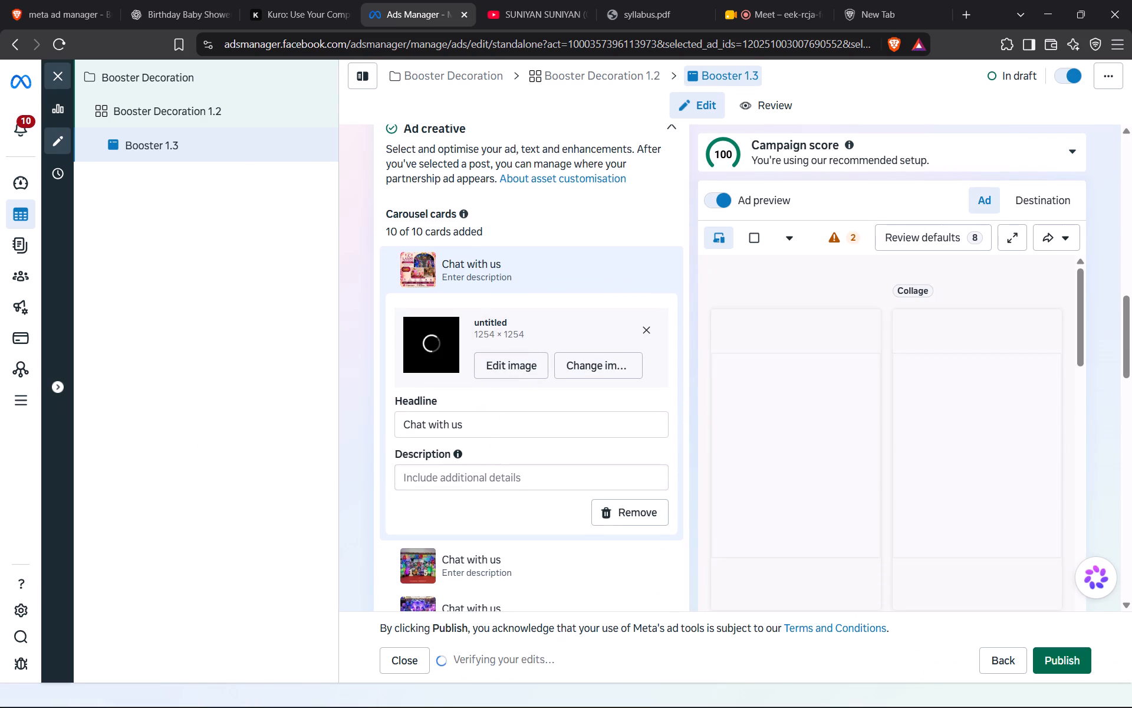
click(486, 471)
text(Birthdaya)
key(BackSpace)
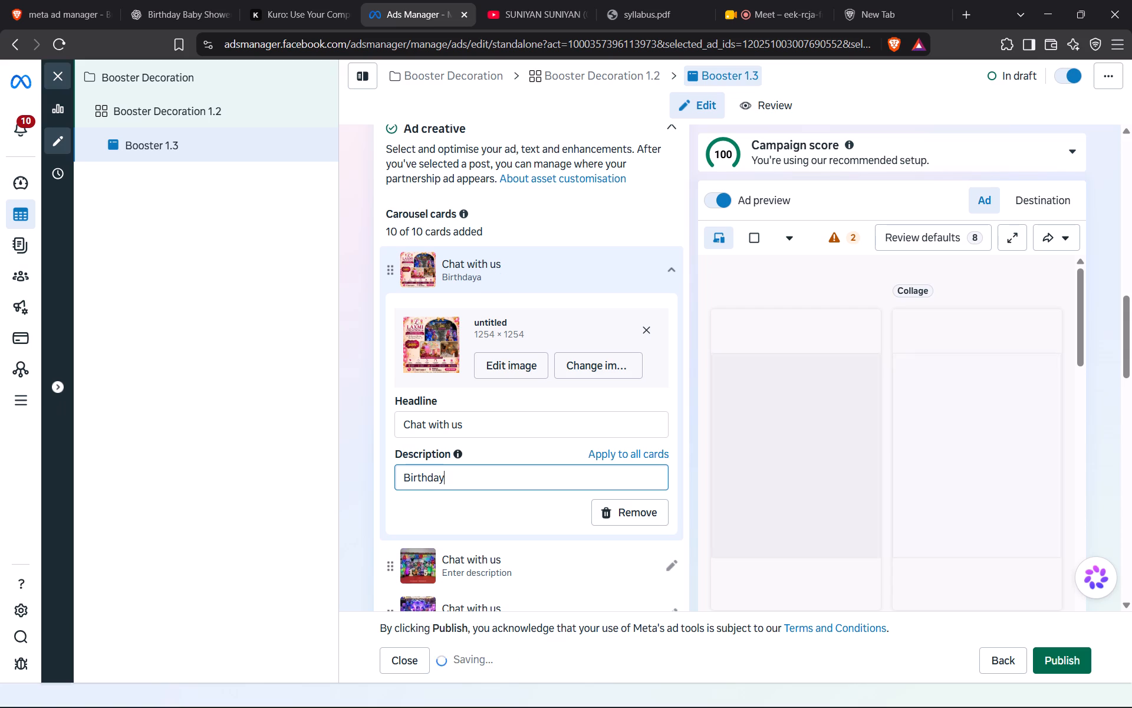
text(,Bab)
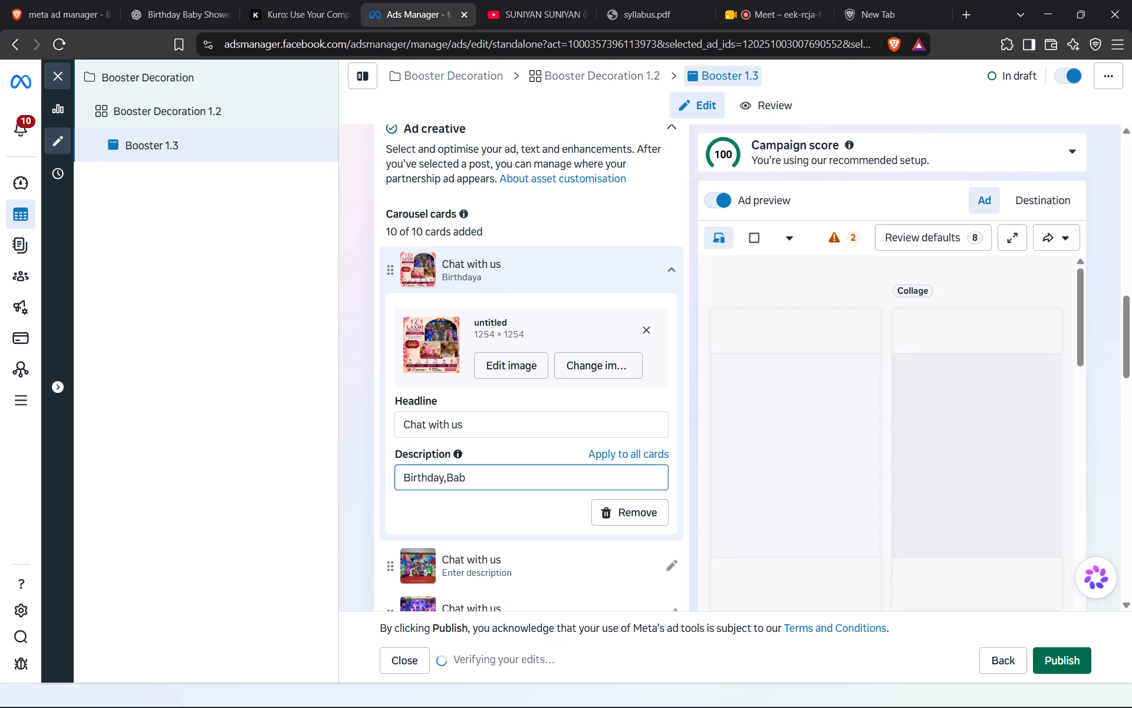
key(y)
text(Shower Decoration)
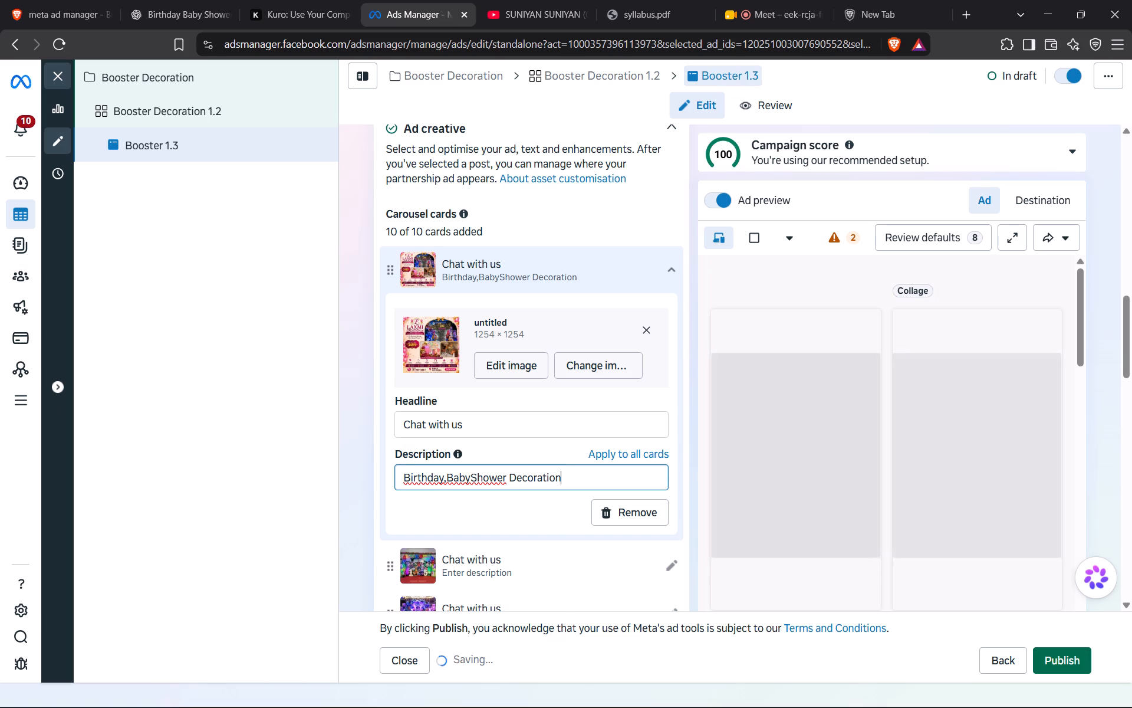
click(655, 460)
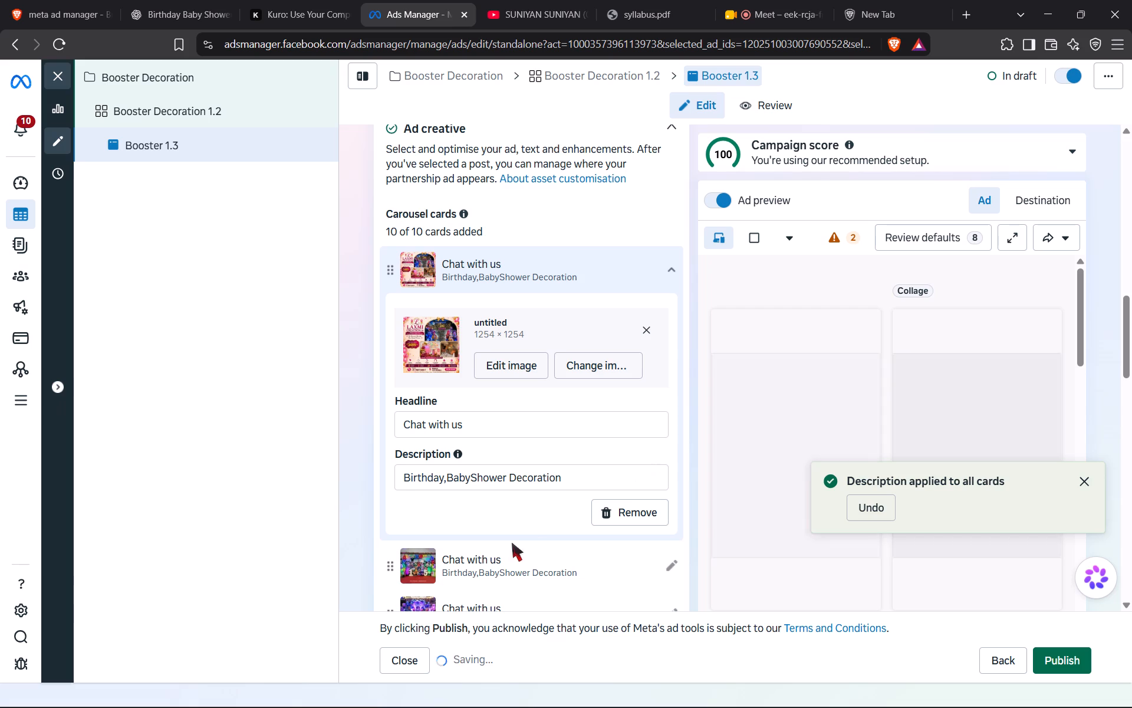
Enter "Best Decoration in Mumbai and Navi Mumbai" as the ad's primary text.
scroll(512, 543, down, 3)
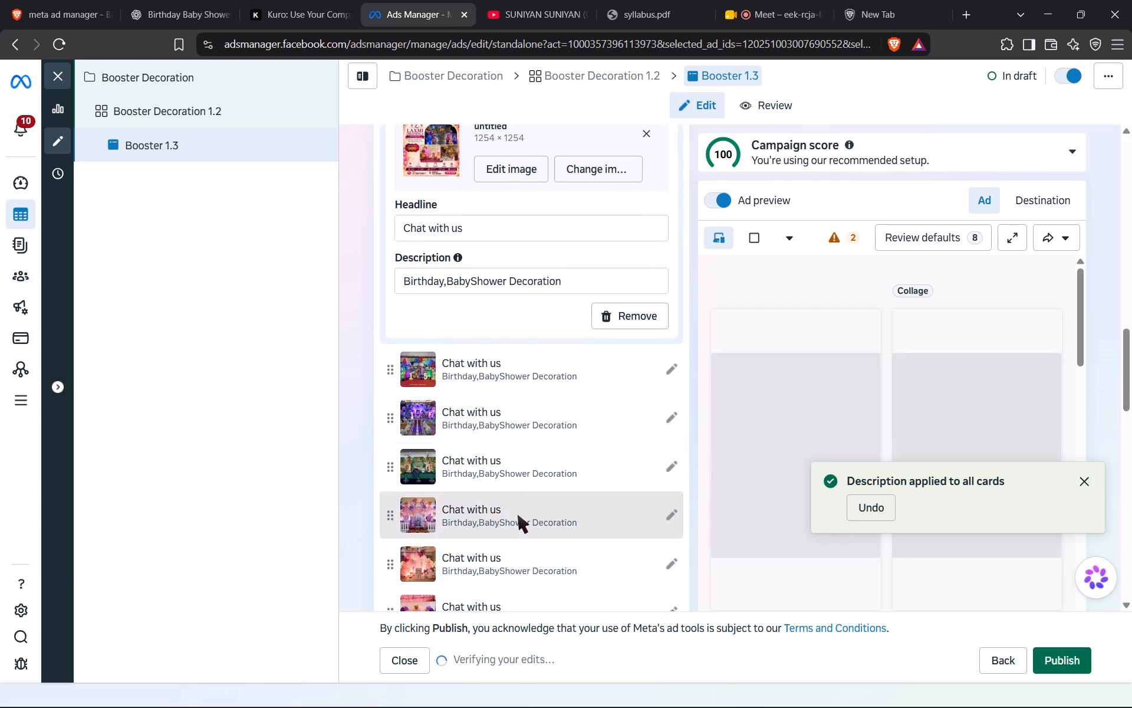
scroll(523, 492, down, 1)
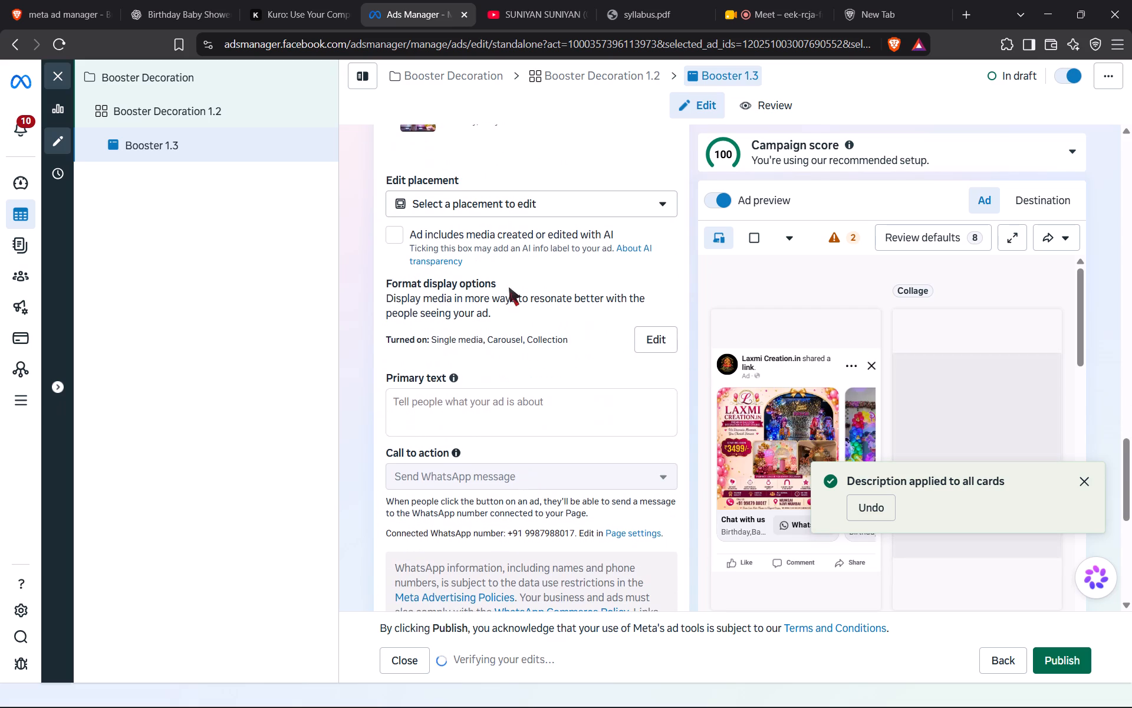
click(483, 405)
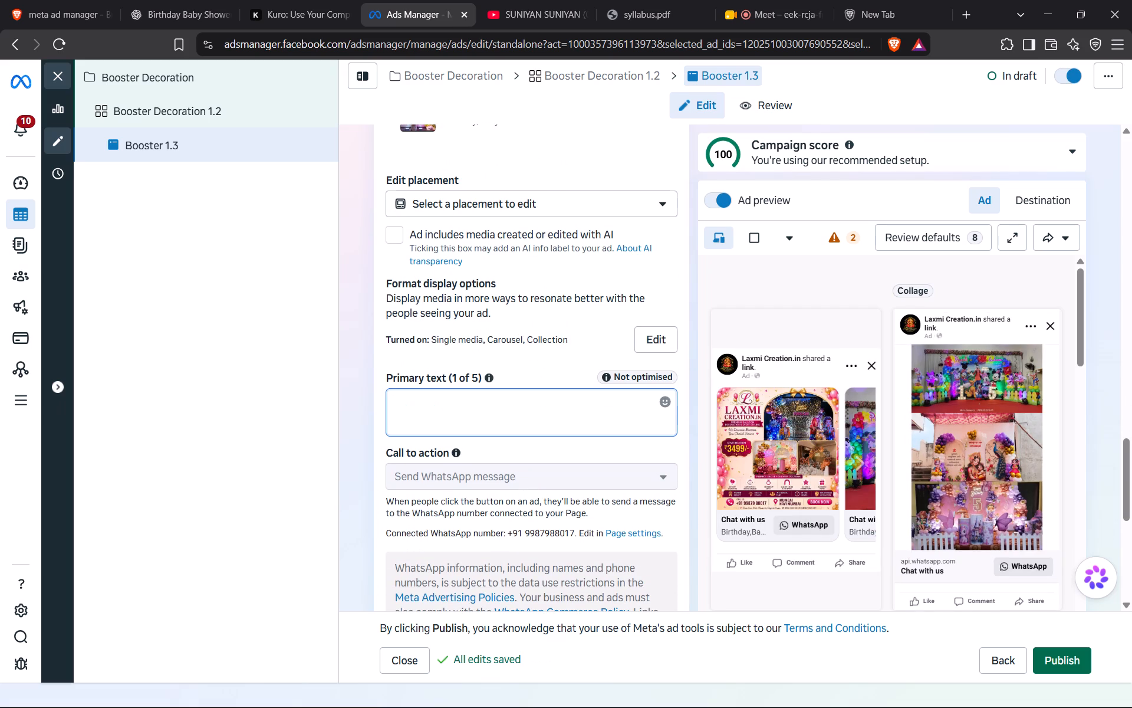
text(Best)
key(space)
text(Decoration)
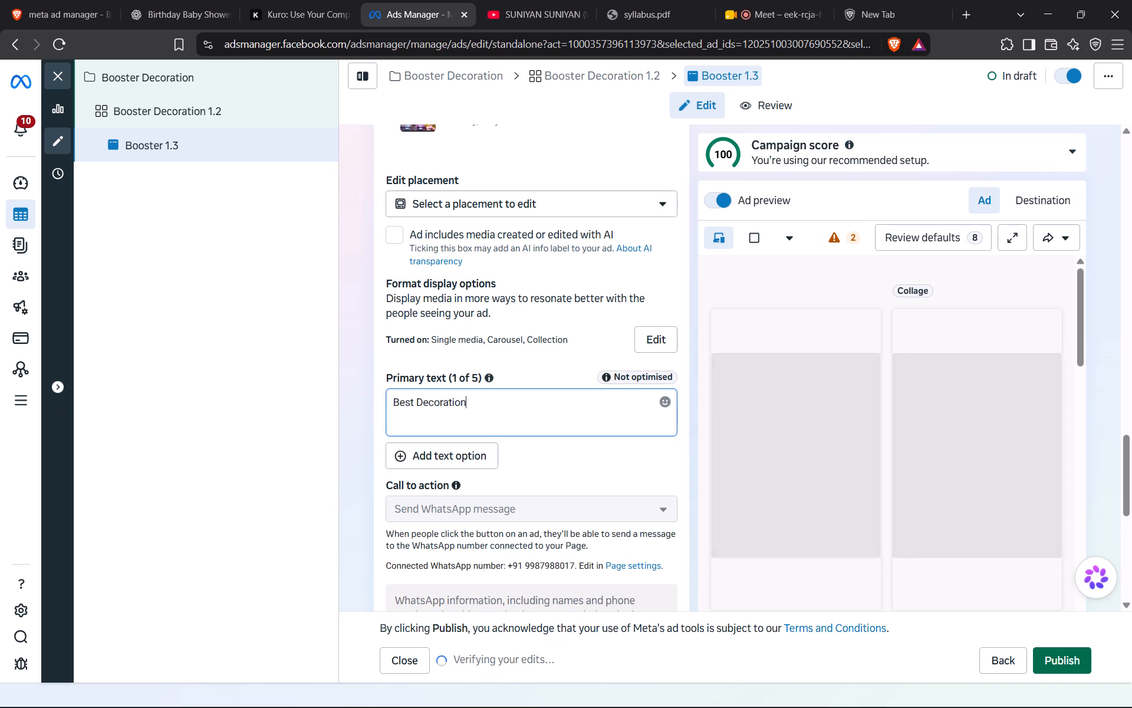
key(space)
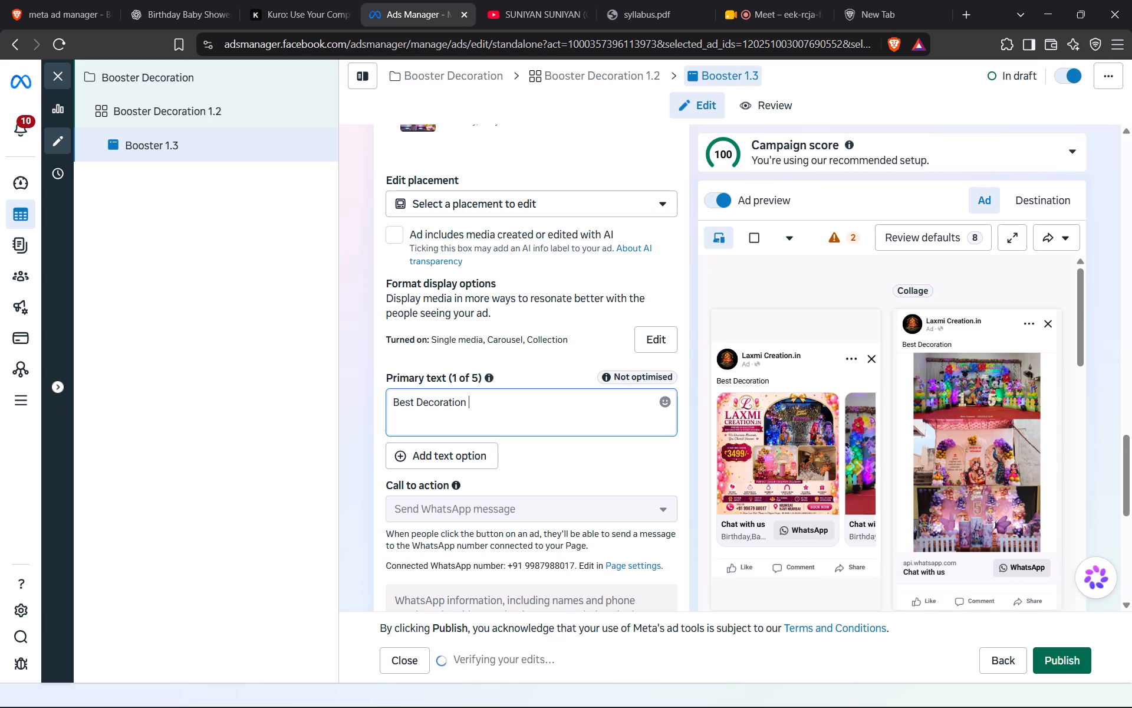
text(in Mumbai and BNavi)
key(space)
key(BackSpace)
key(BackSpace)
key(BackSpace)
key(BackSpace)
key(BackSpace)
key(BackSpace)
text(Navi)
key(space)
text(Mumbai)
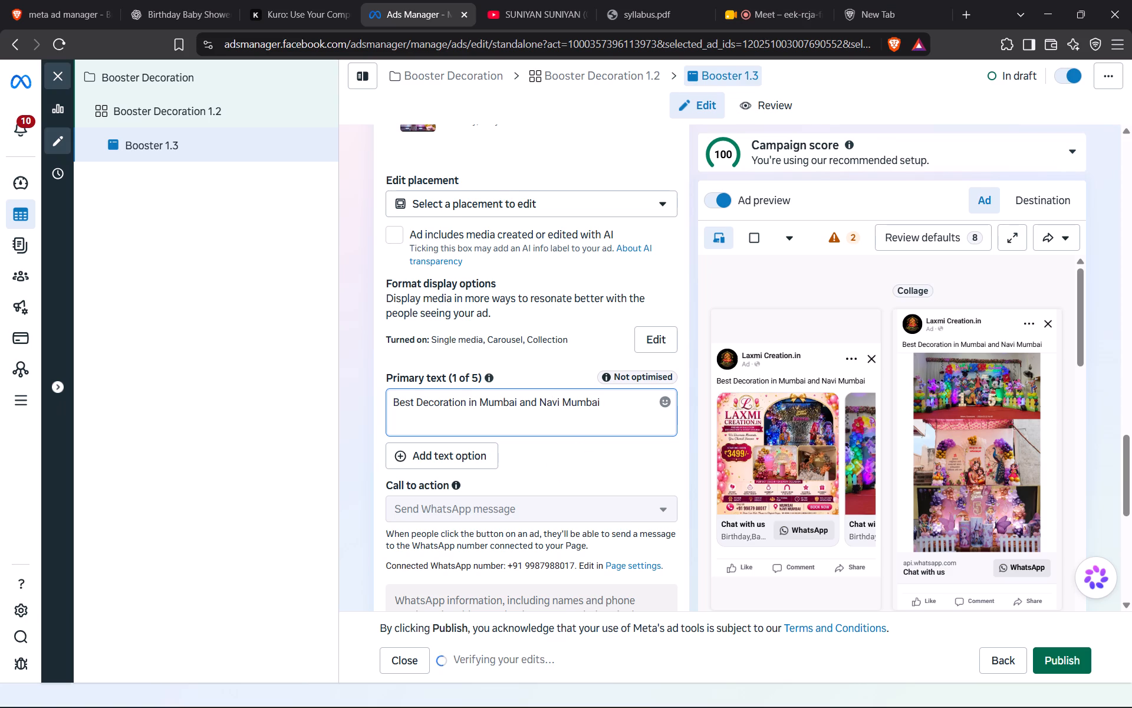
Switch the ad's conversation setup to the saved template Start conversations 08/09/2026.
scroll(590, 493, down, 4)
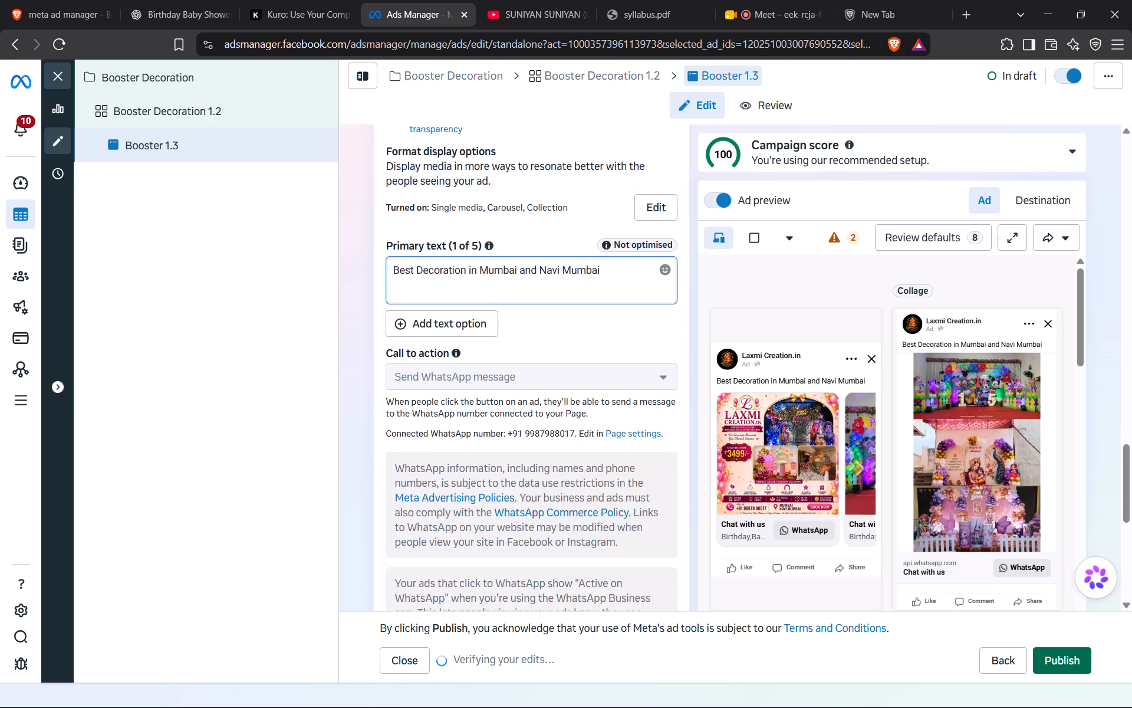
scroll(590, 493, down, 3)
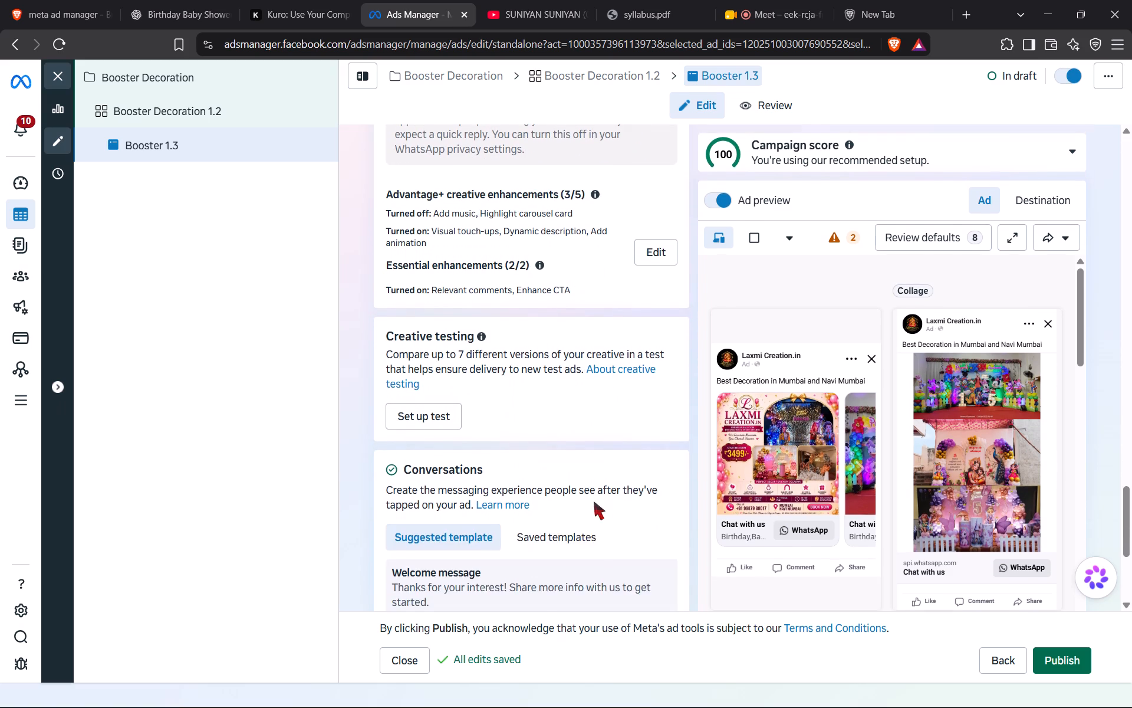
scroll(594, 501, down, 2)
click(568, 446)
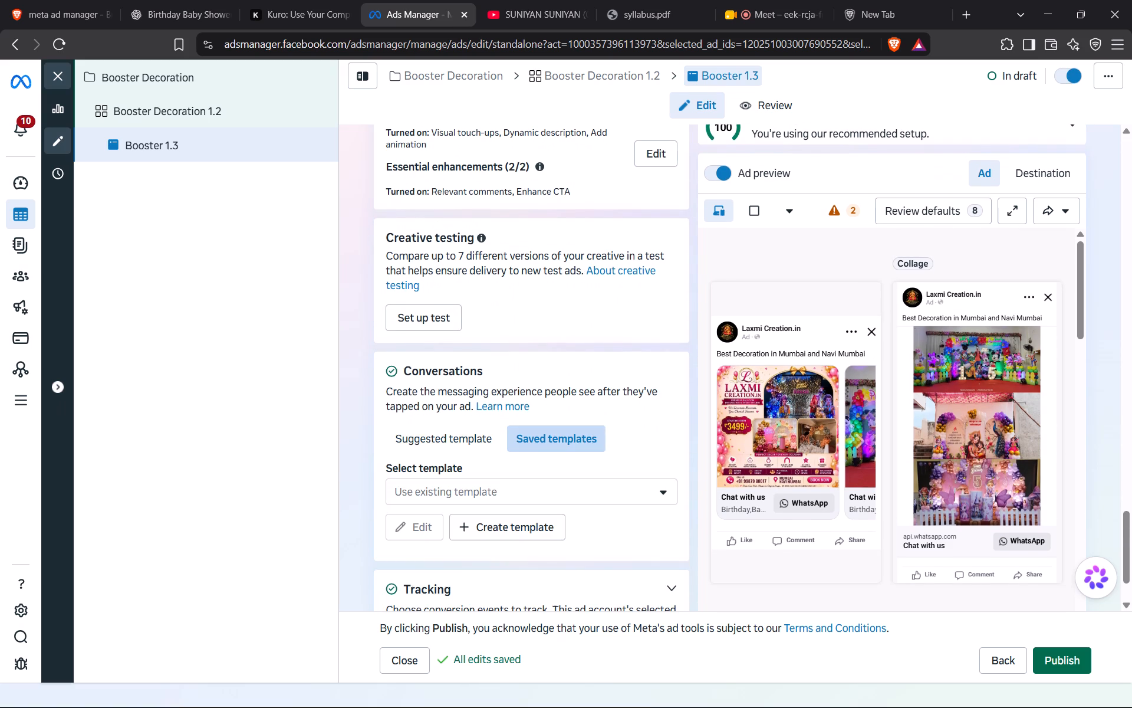
scroll(564, 509, down, 1)
scroll(512, 496, down, 2)
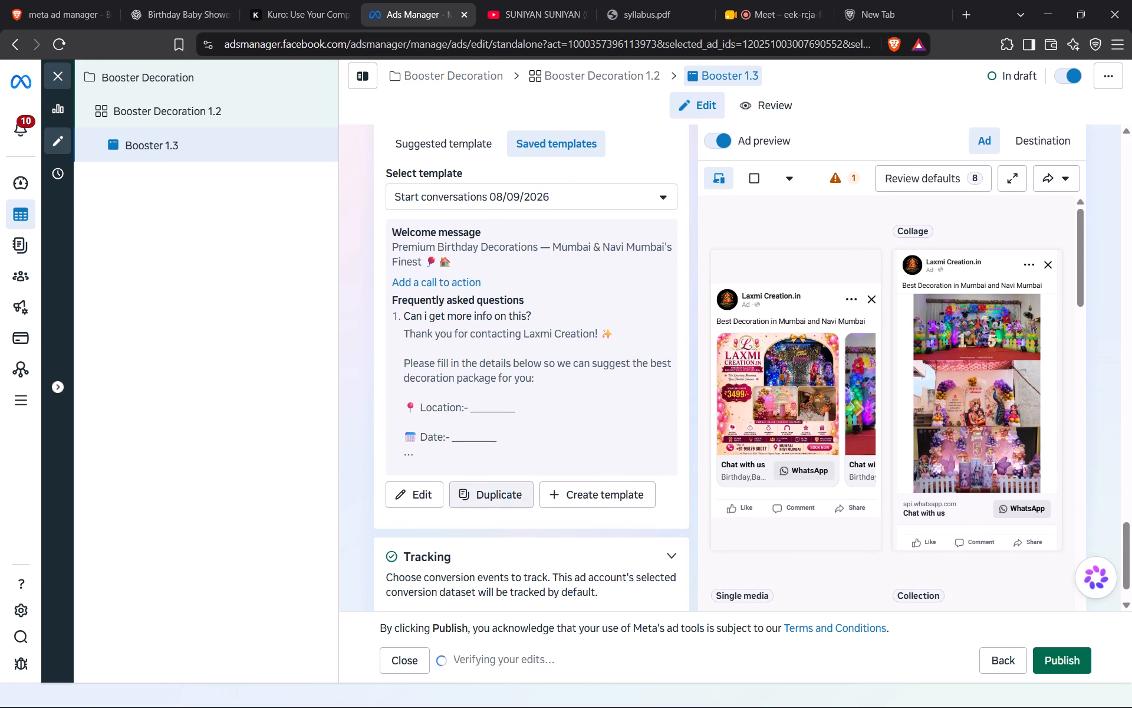
Check the ad previews, publish the Booster 1.3 ad with its campaign and ad set, and dismiss the verification notice.
scroll(653, 572, down, 5)
scroll(970, 425, down, 6)
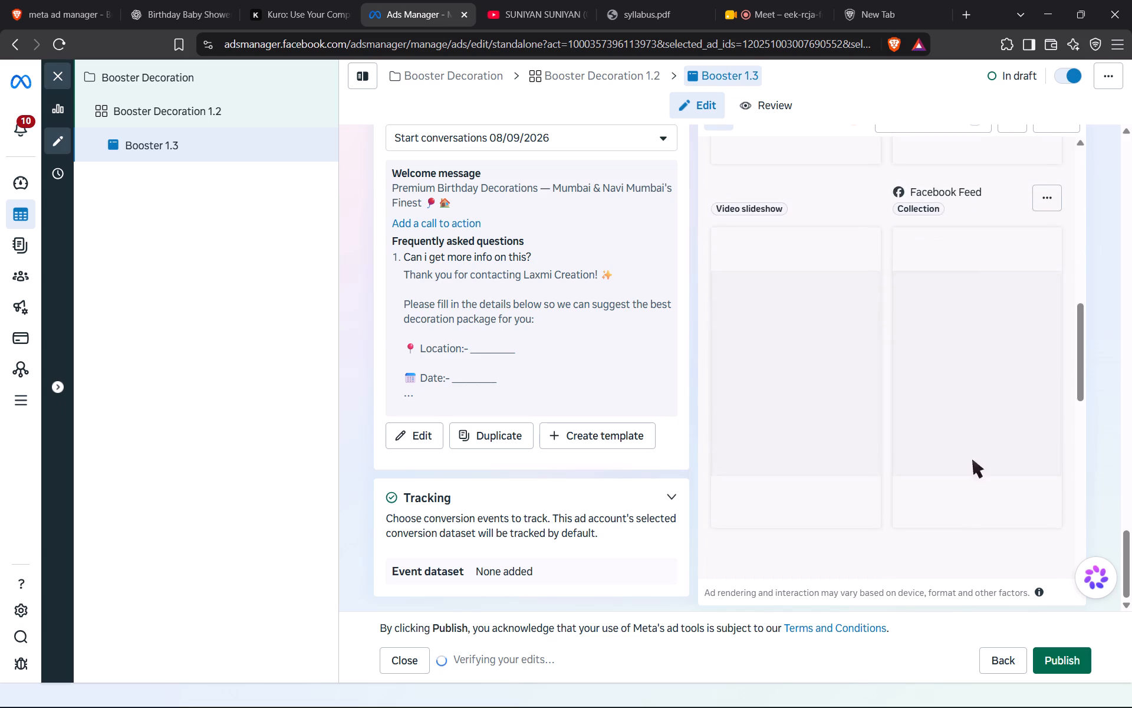
scroll(580, 526, down, 2)
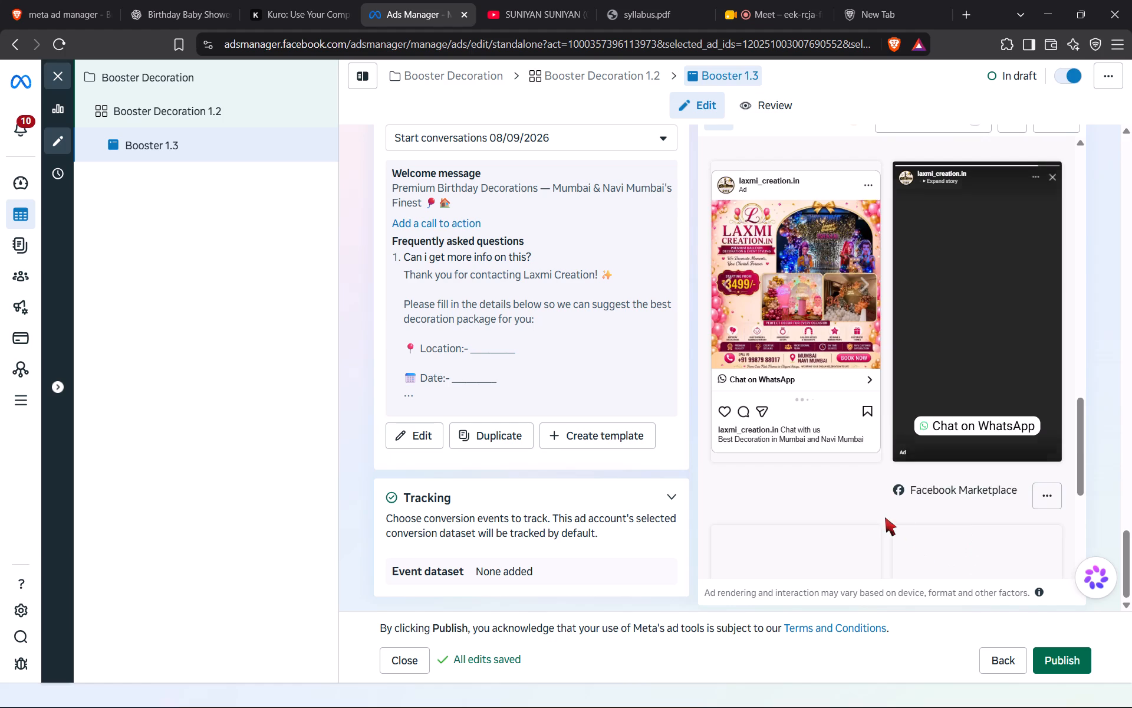
scroll(885, 517, down, 5)
scroll(525, 484, down, 5)
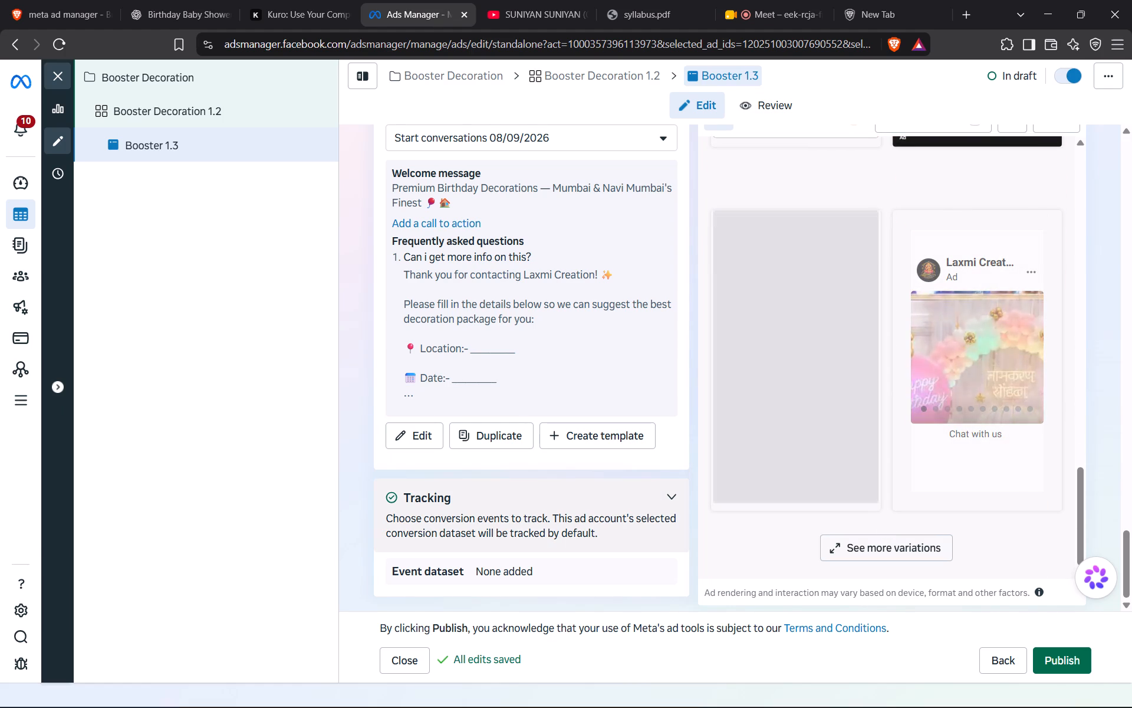
click(1068, 663)
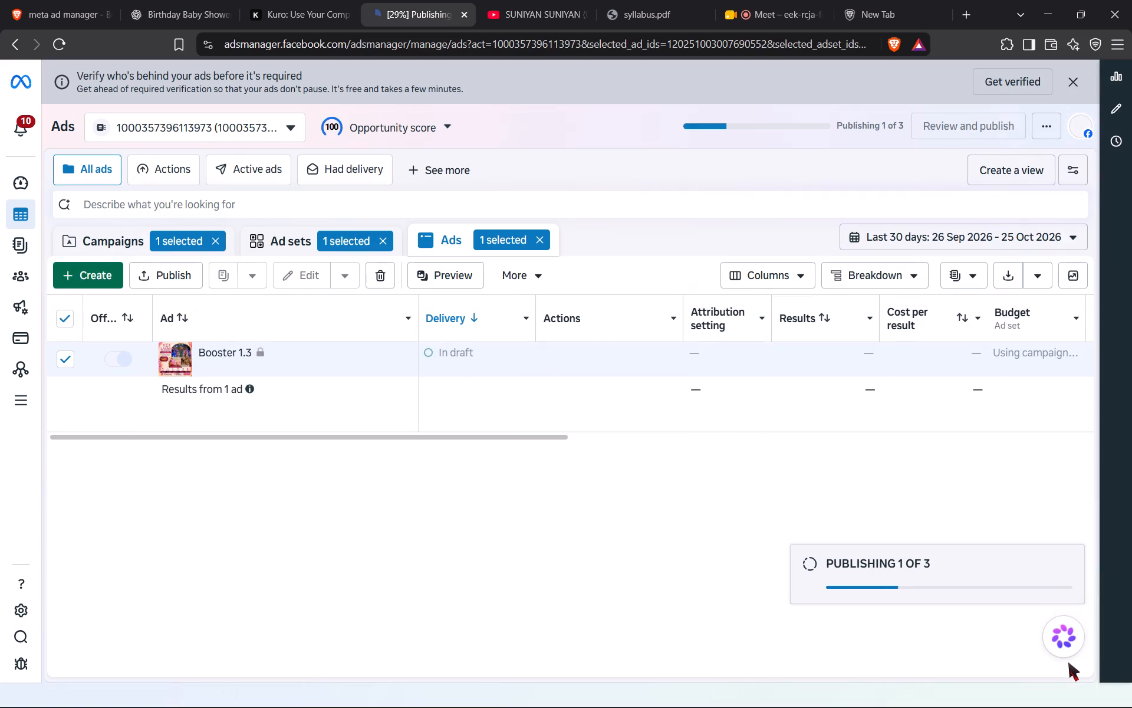
click(1078, 80)
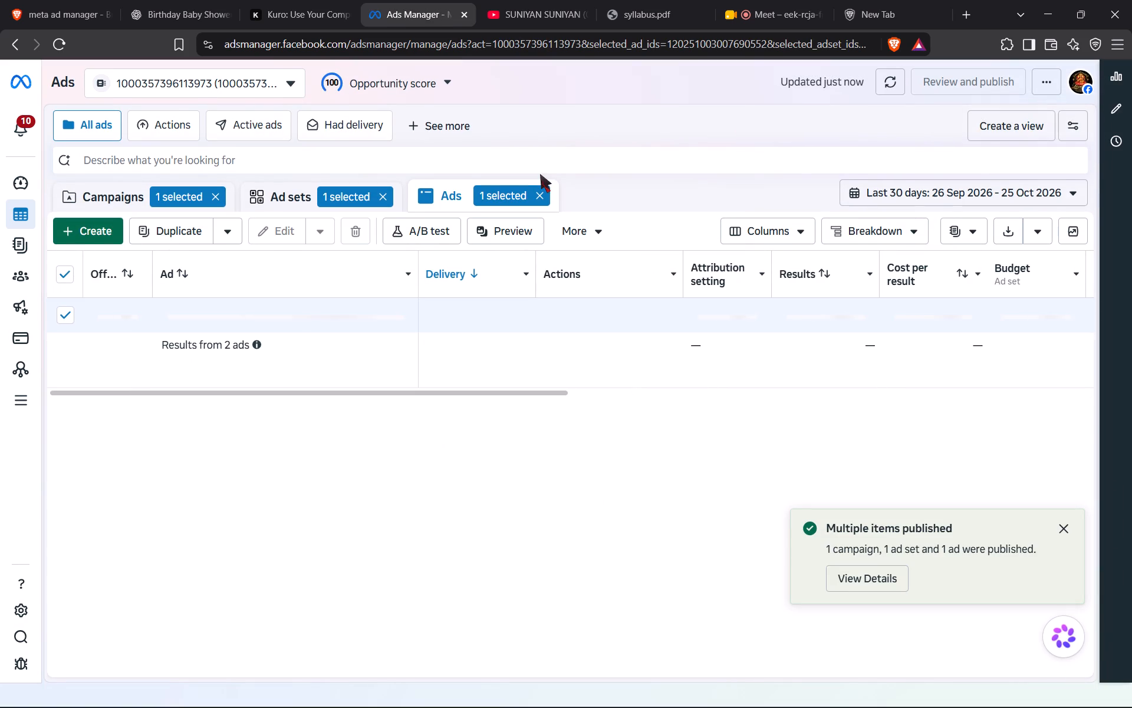
Clear the ad, ad set and campaign selections and show the full list of campaigns.
click(542, 194)
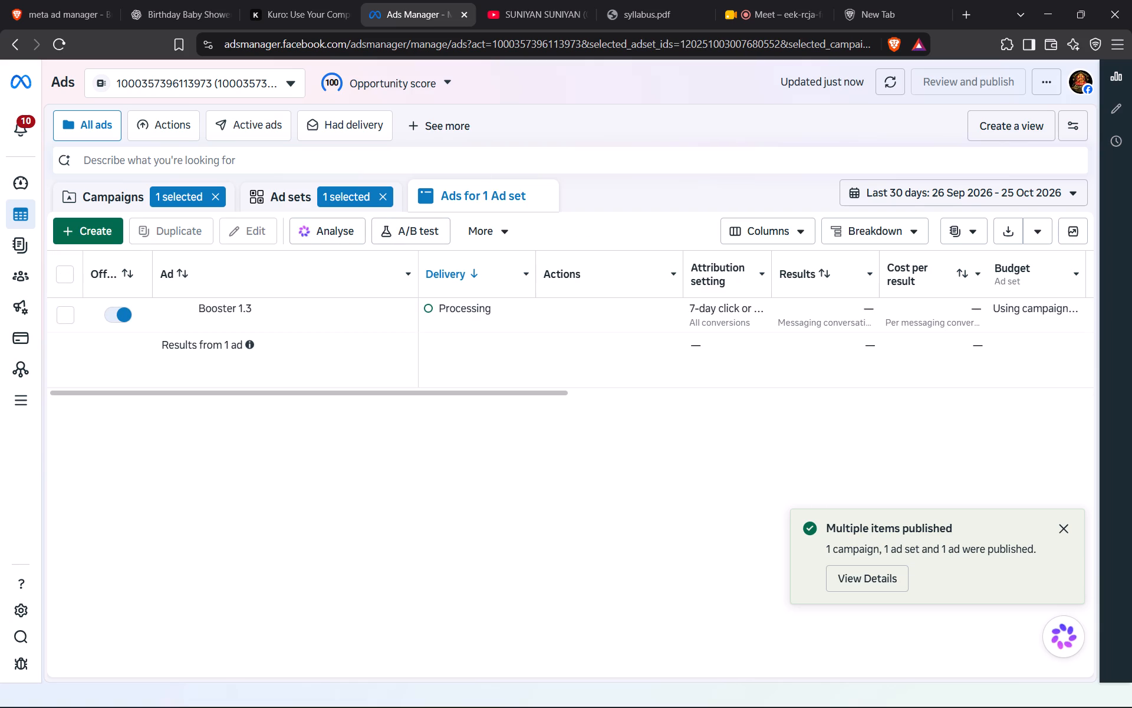
click(381, 195)
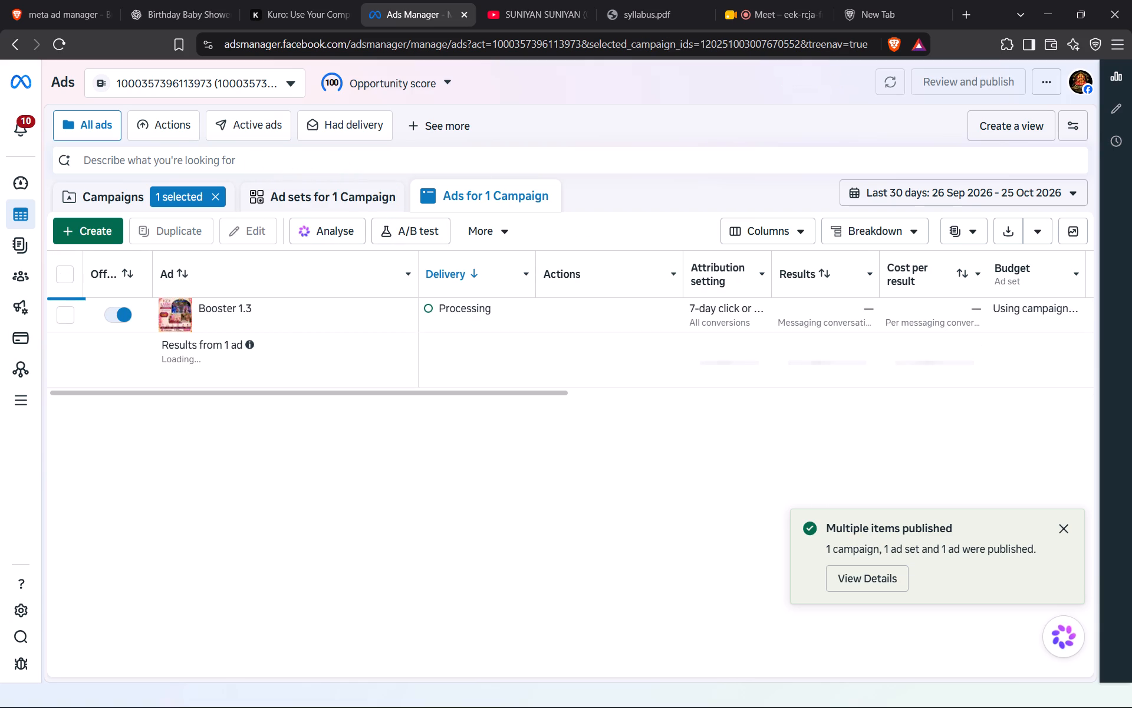
click(217, 202)
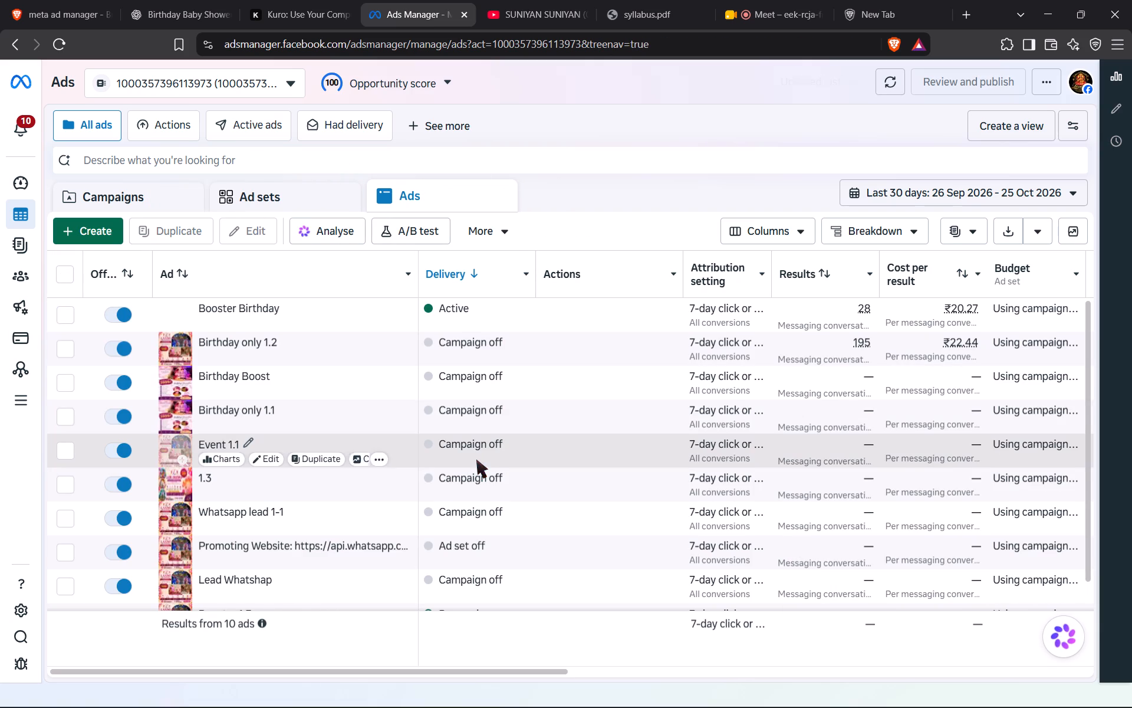
click(116, 199)
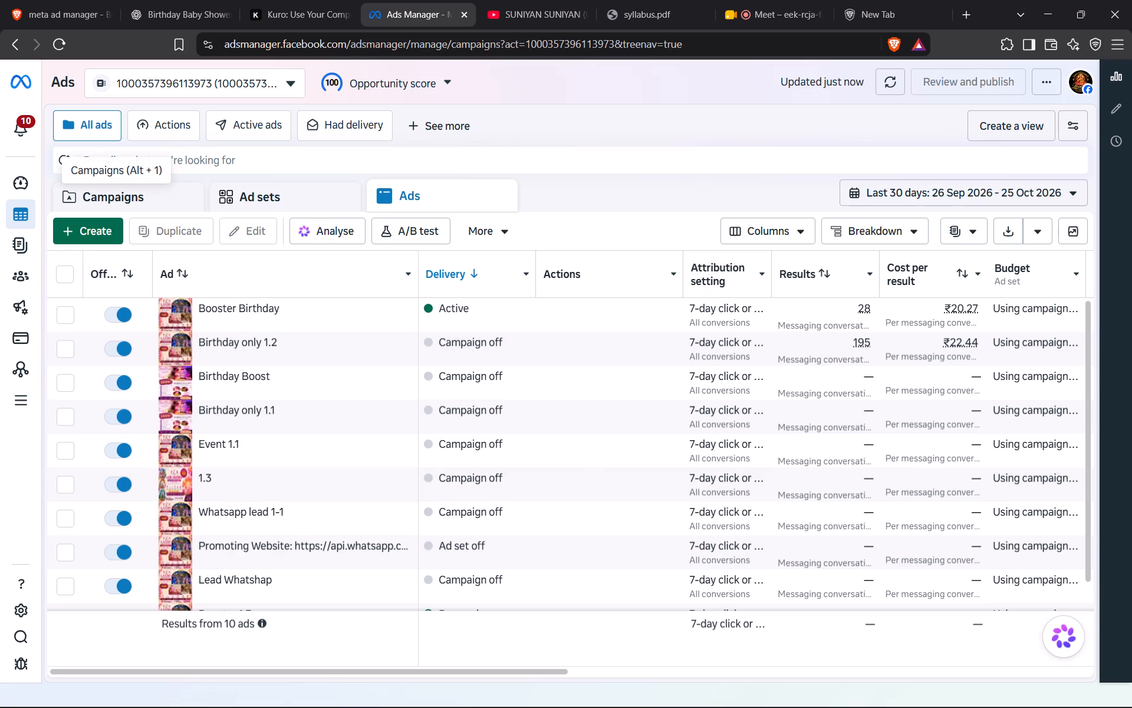
scroll(384, 392, up, 1)
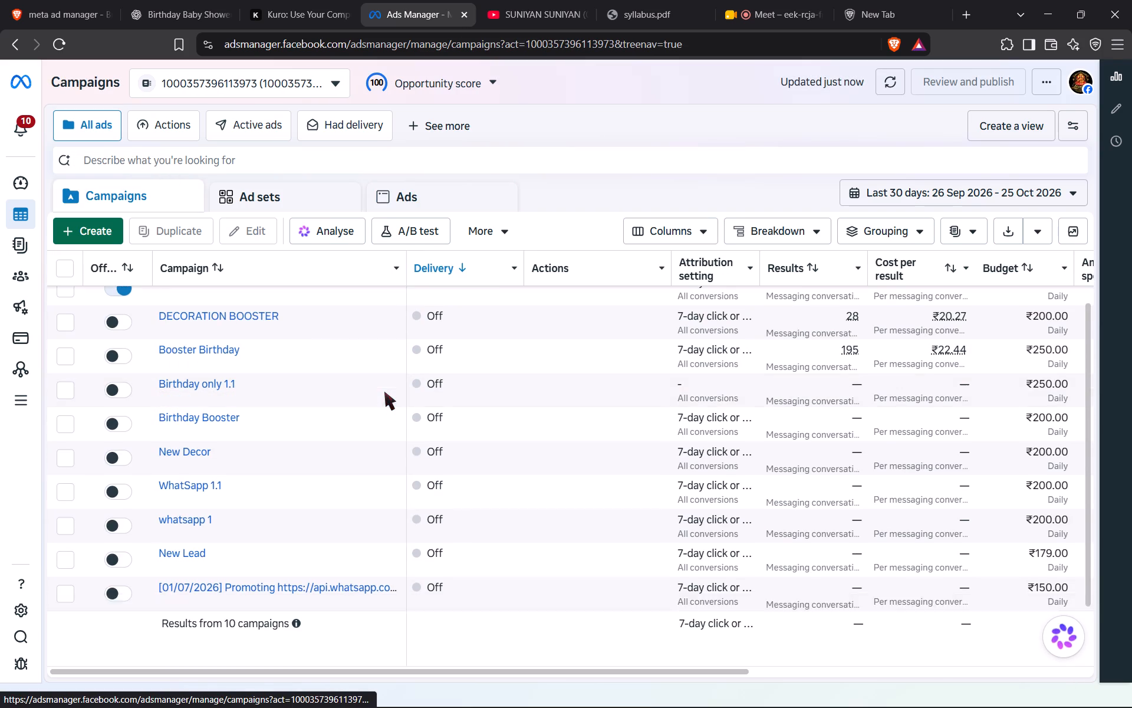